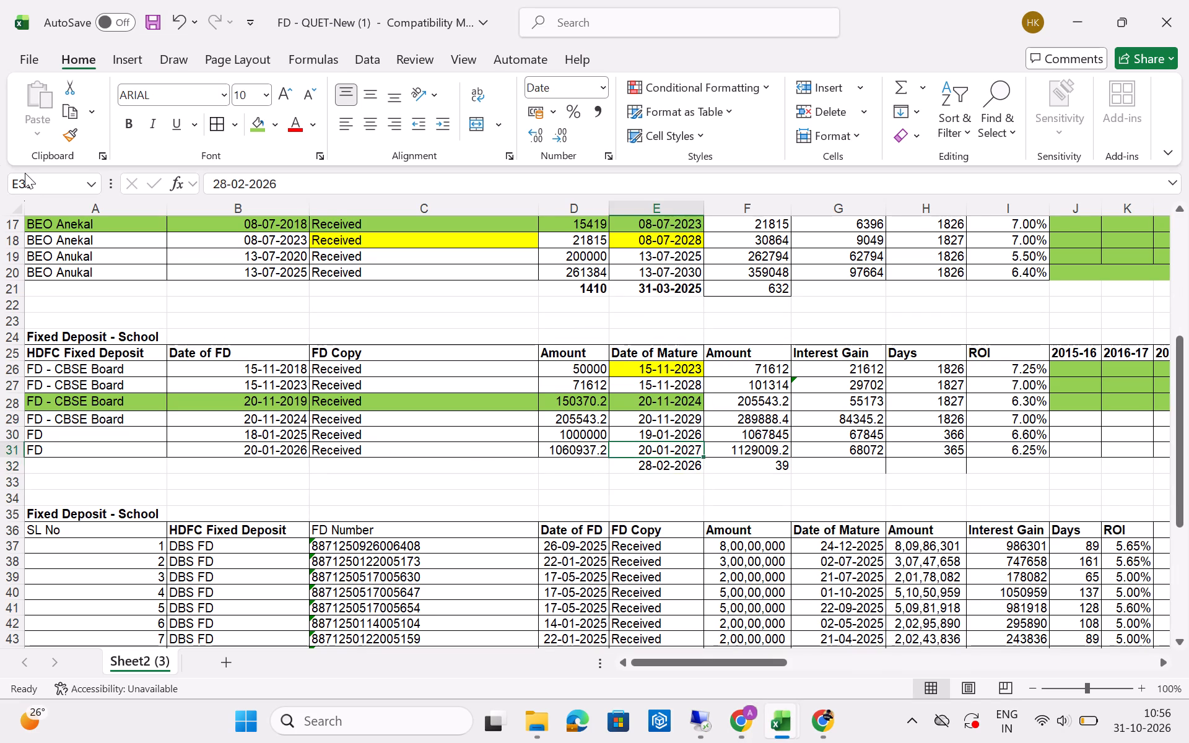
Review the Trust FD 1 fixed deposit rows, checking the maturity dates and the amounts of the latest deposit in row 11.
key(Down)
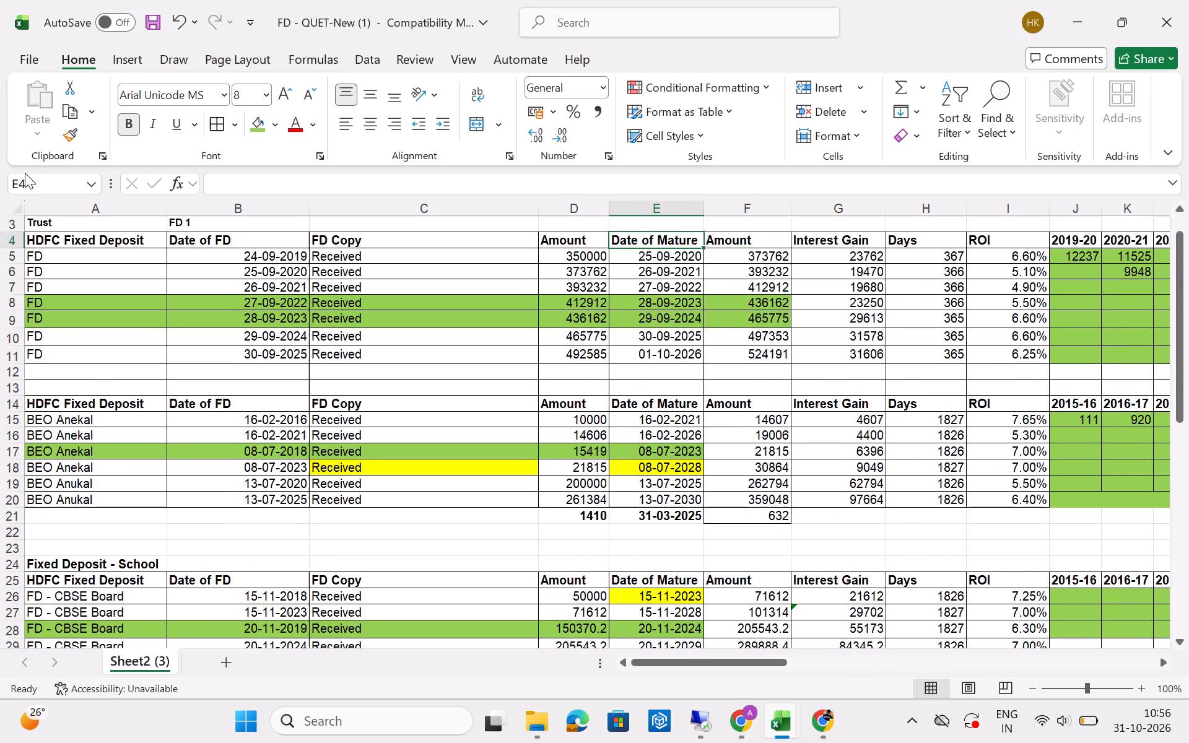
key(Down)
key(Down)
key(Down)
key(Down)
key(Down)
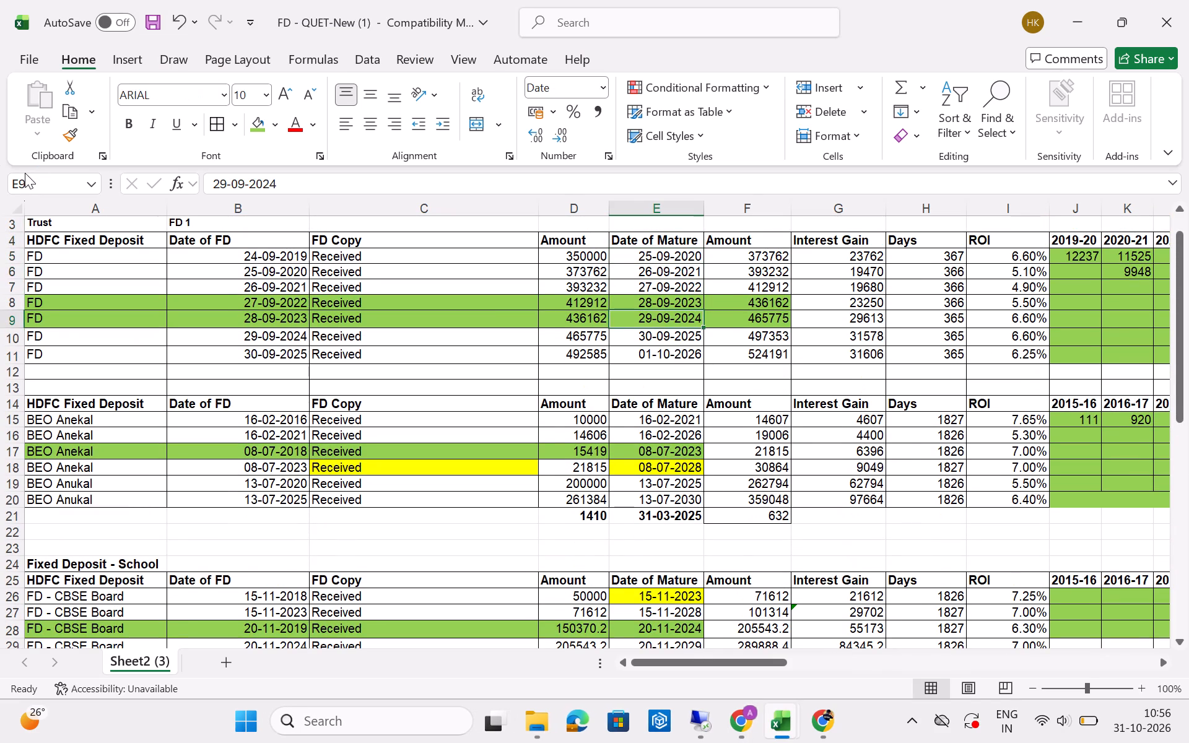
key(Right)
key(Right)
key(Down)
key(Down)
key(Left)
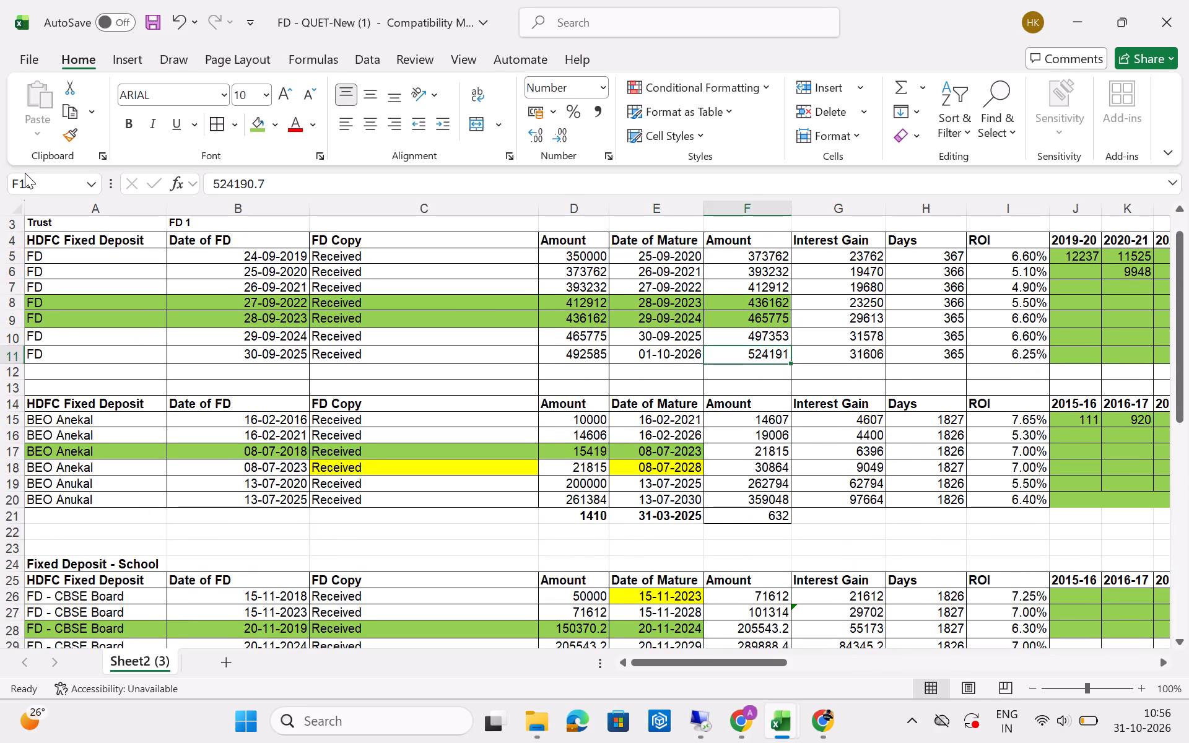
key(Left)
key(Left)
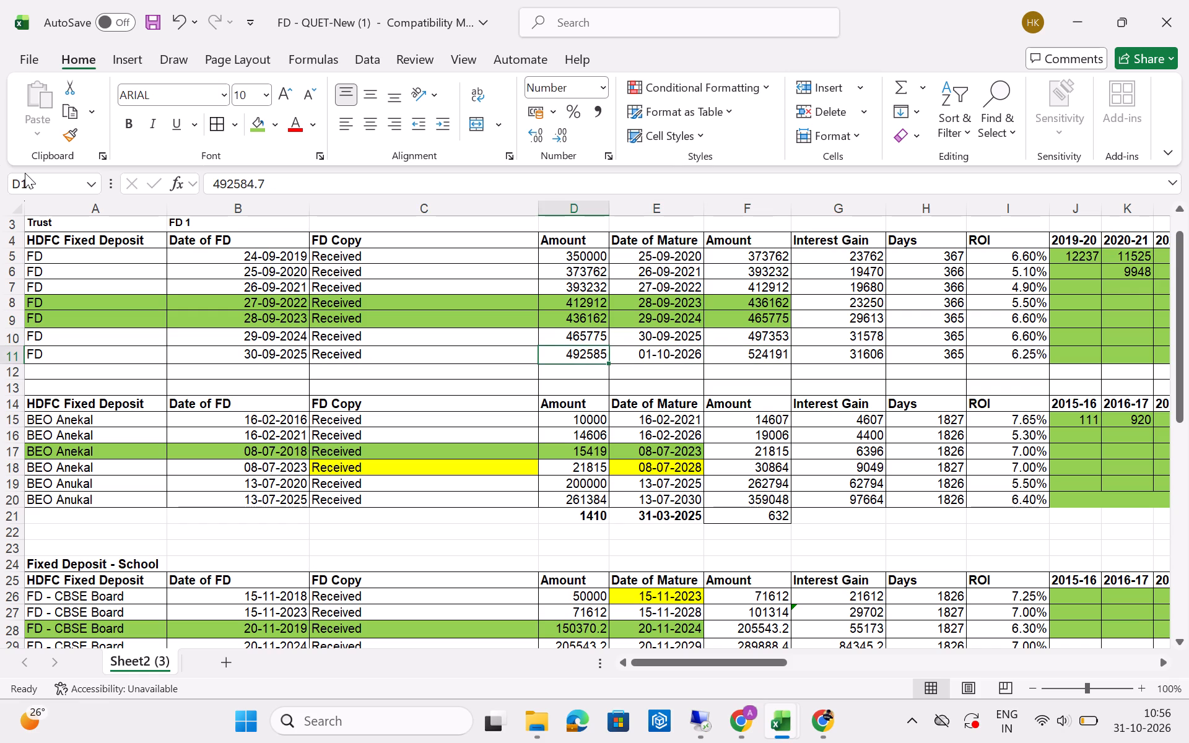
Review the monthly interest entries of the 30-09-2025 Trust deposit in row 11, across to the Oct-26 column.
key(Right)
key(Right)
key(Right)
key(Right)
key(Right)
key(Right)
key(Right)
key(Right)
key(Right)
key(Right)
key(Right)
key(Right)
key(Right)
key(Right)
key(Right)
key(Right)
key(Right)
key(Right)
key(Right)
key(Right)
key(Right)
key(Right)
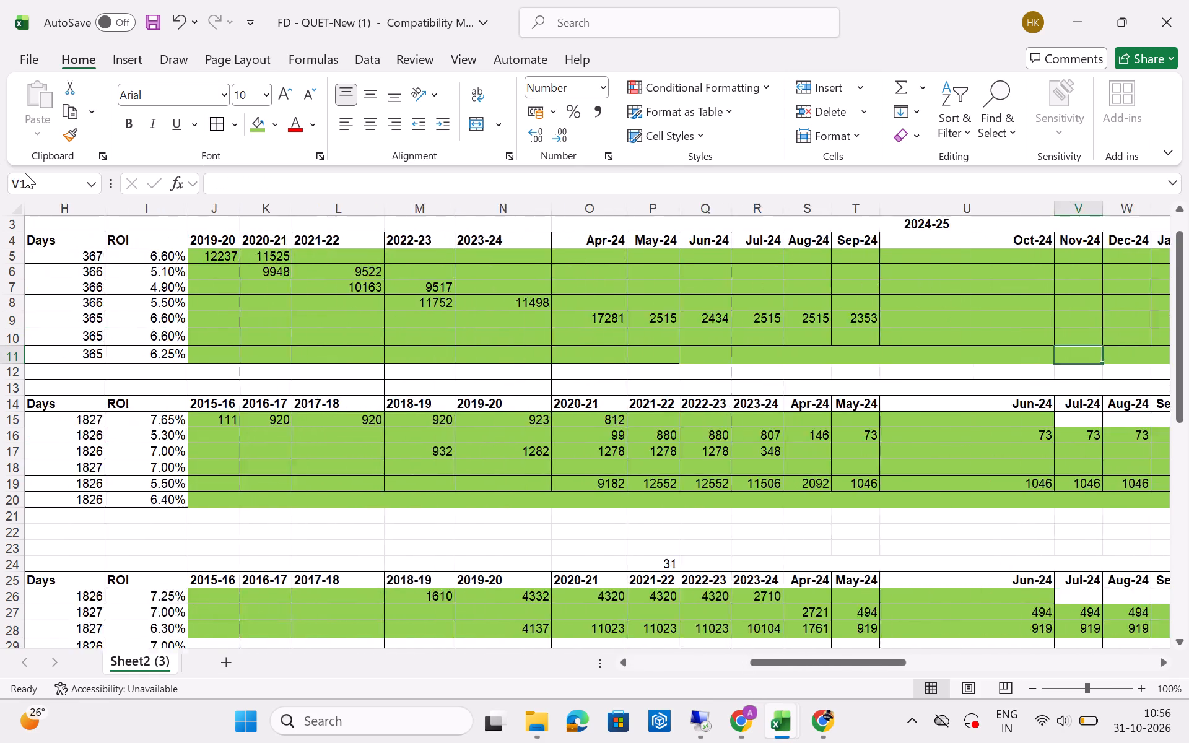
key(Left)
key(Right)
key(Right)
key(Right)
key(Right)
key(Right)
key(Right)
key(Right)
key(Right)
key(Right)
key(Right)
key(Right)
key(Right)
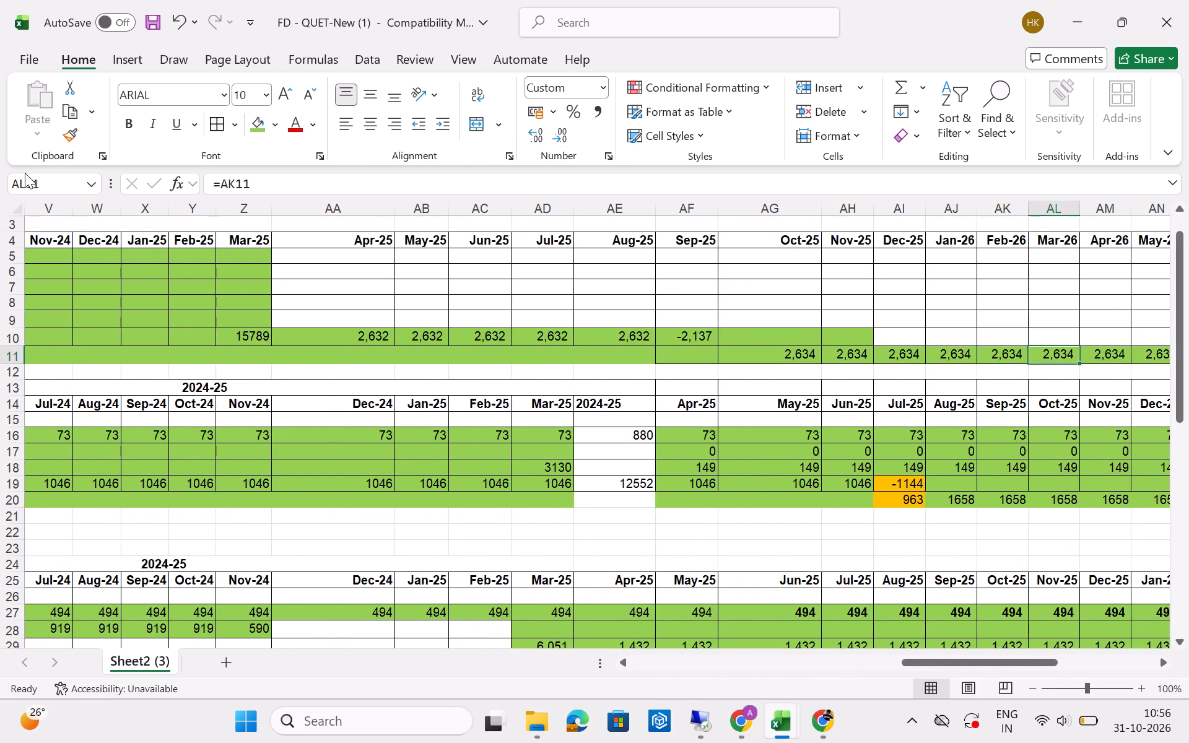
key(Left)
key(Left)
key(Right)
key(Right)
key(Right)
key(Right)
key(Right)
key(Right)
key(Right)
key(Right)
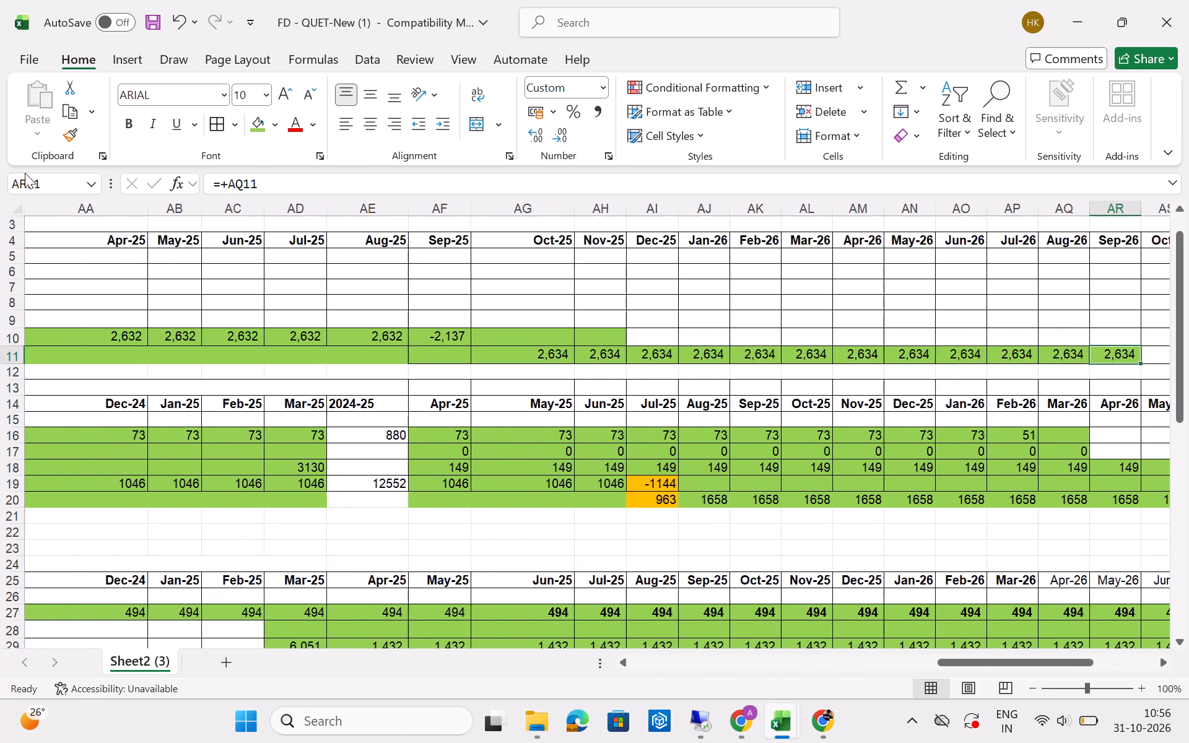
key(Right)
key(Right)
key(Right)
key(Left)
key(Left)
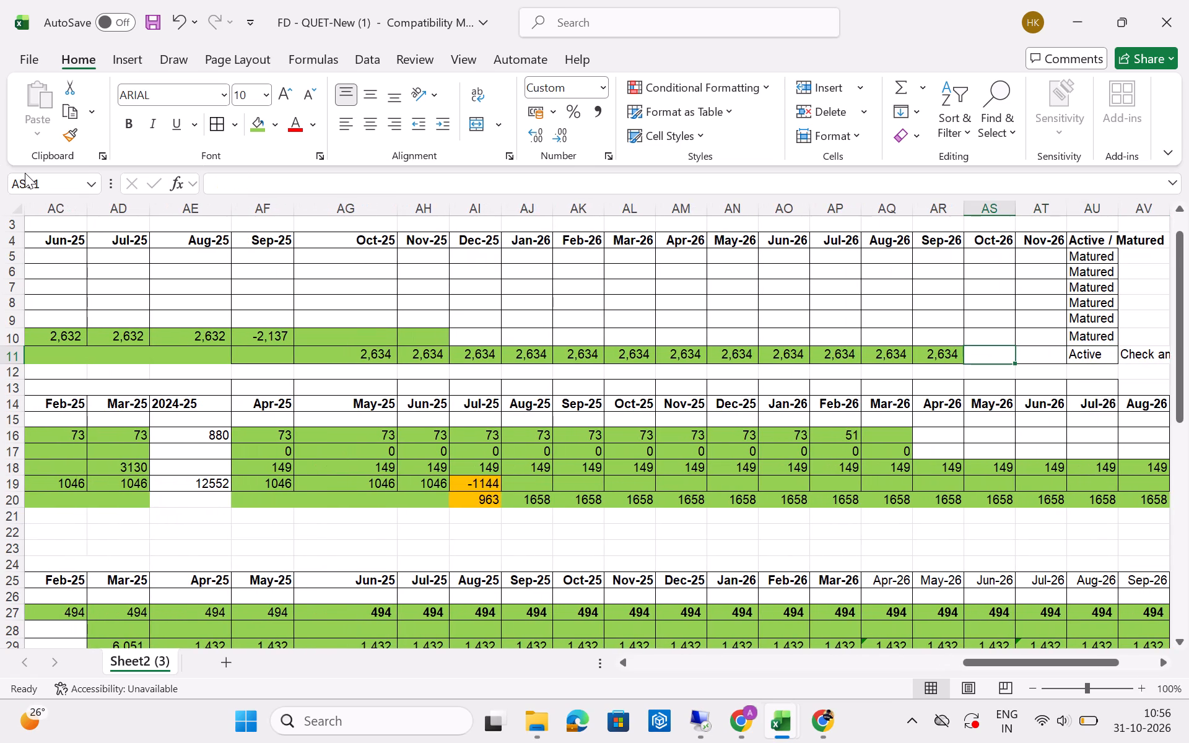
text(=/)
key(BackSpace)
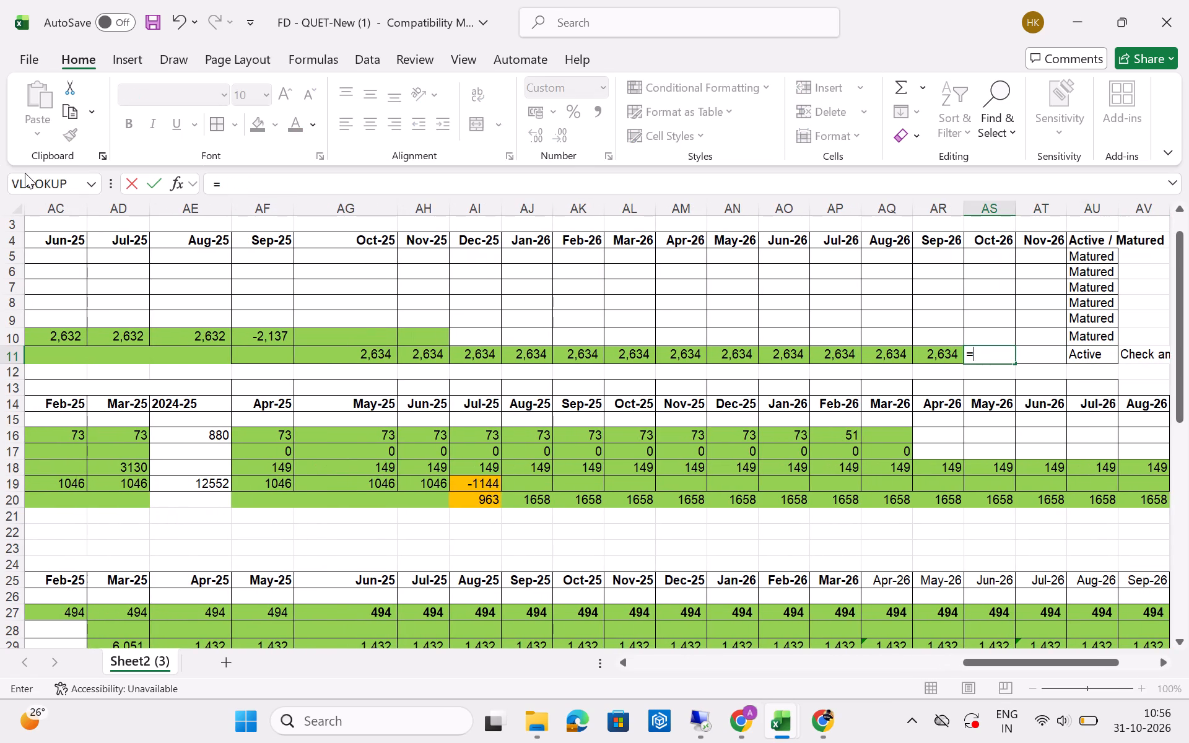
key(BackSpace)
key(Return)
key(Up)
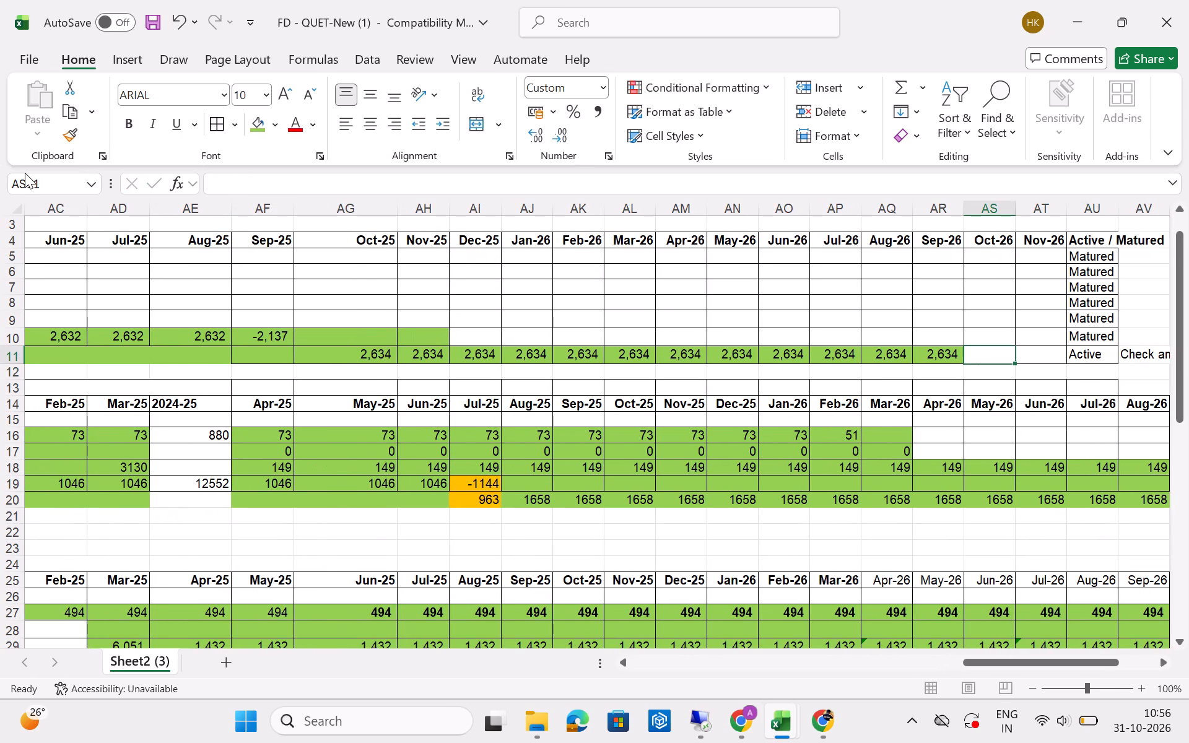
Fill the Oct-26 interest cell in row 11 with a reference to the Sep-26 cell (=AR11).
key(equal)
key(Left)
key(Return)
key(Up)
key(Right)
key(Left)
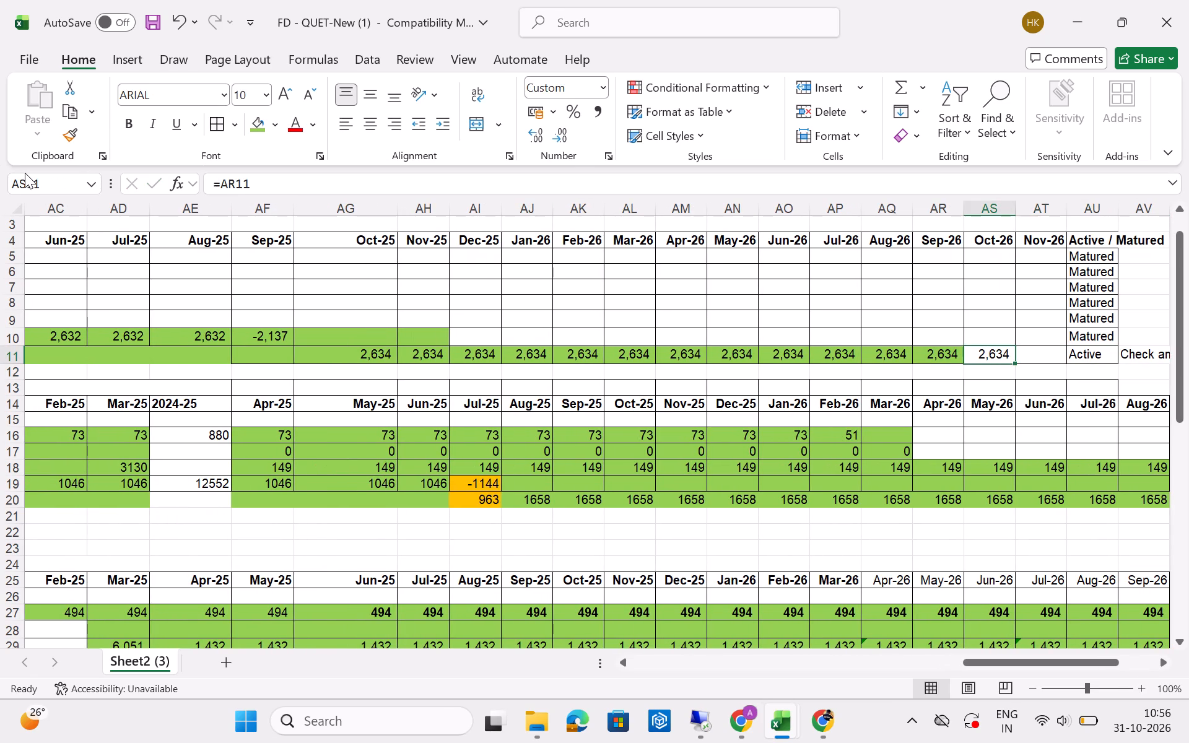
Check the Oct-26 interest formula in row 11 against the neighbouring months.
key(Right)
key(Left)
key(Left)
key(Right)
key(Right)
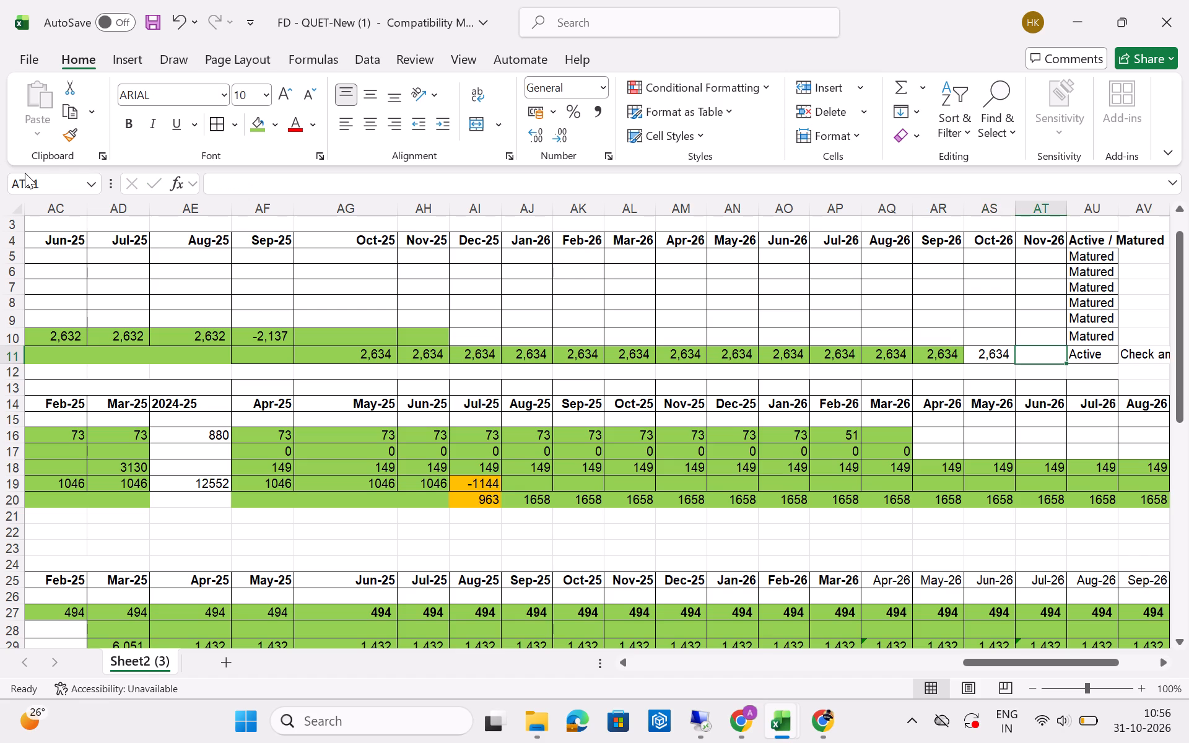
key(Right)
key(Left)
key(Left)
key(Left)
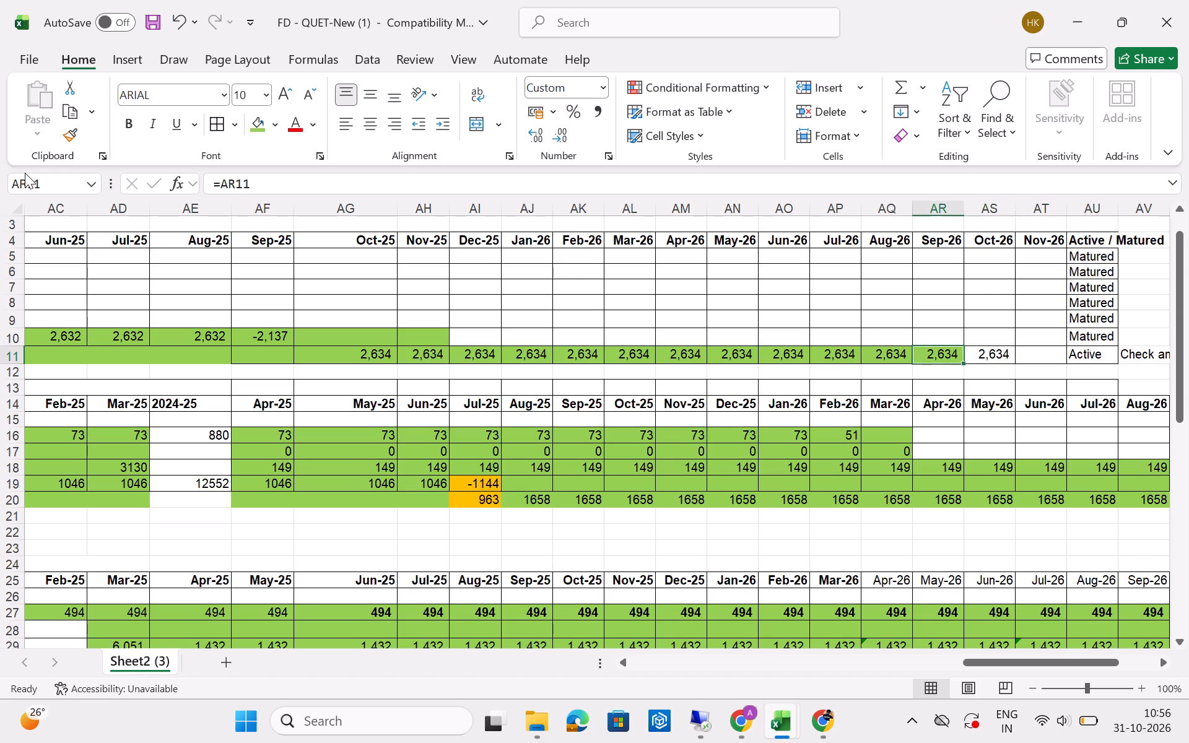
key(Right)
key(Left)
key(Right)
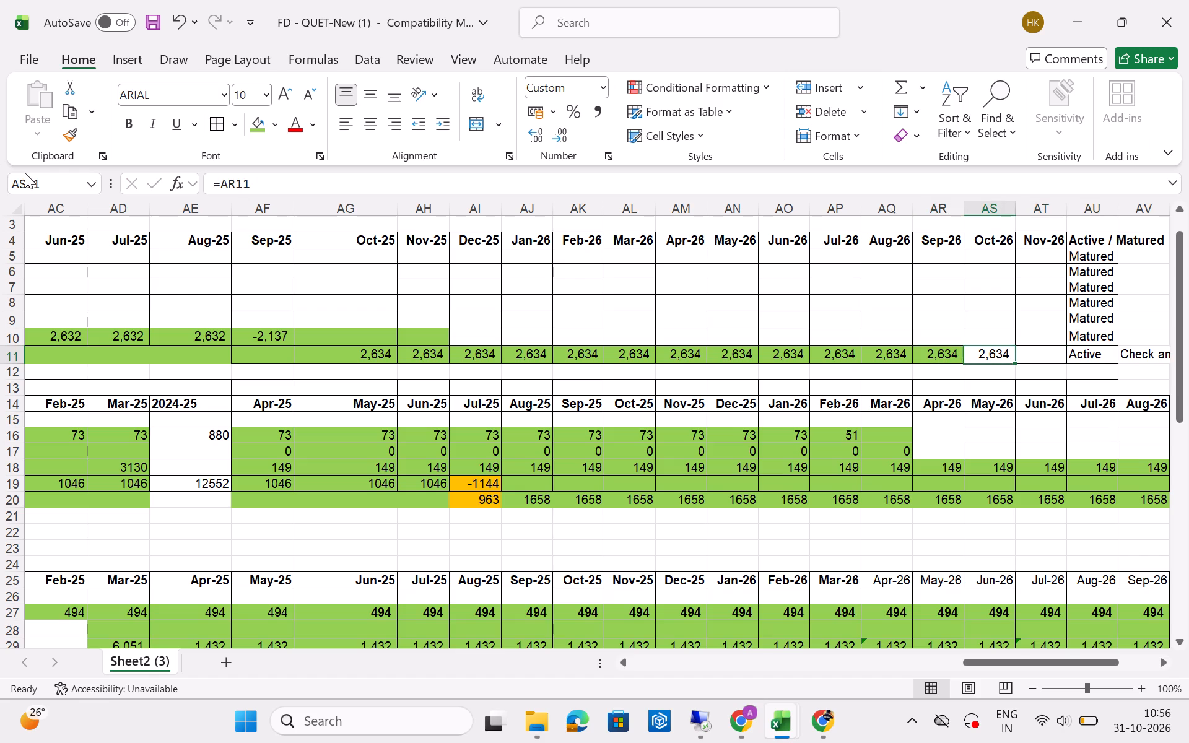
key(F2)
key(Escape)
Examine the Interest Gain formula and the Days entry of the 30-09-2025 Trust deposit in row 11.
key(Left)
key(Left)
key(Left)
key(Left)
key(Left)
key(Left)
key(Left)
key(Left)
key(Left)
key(Left)
key(Left)
key(Left)
key(Left)
key(Left)
key(Left)
key(Left)
key(Left)
key(Left)
key(Left)
key(Left)
key(Left)
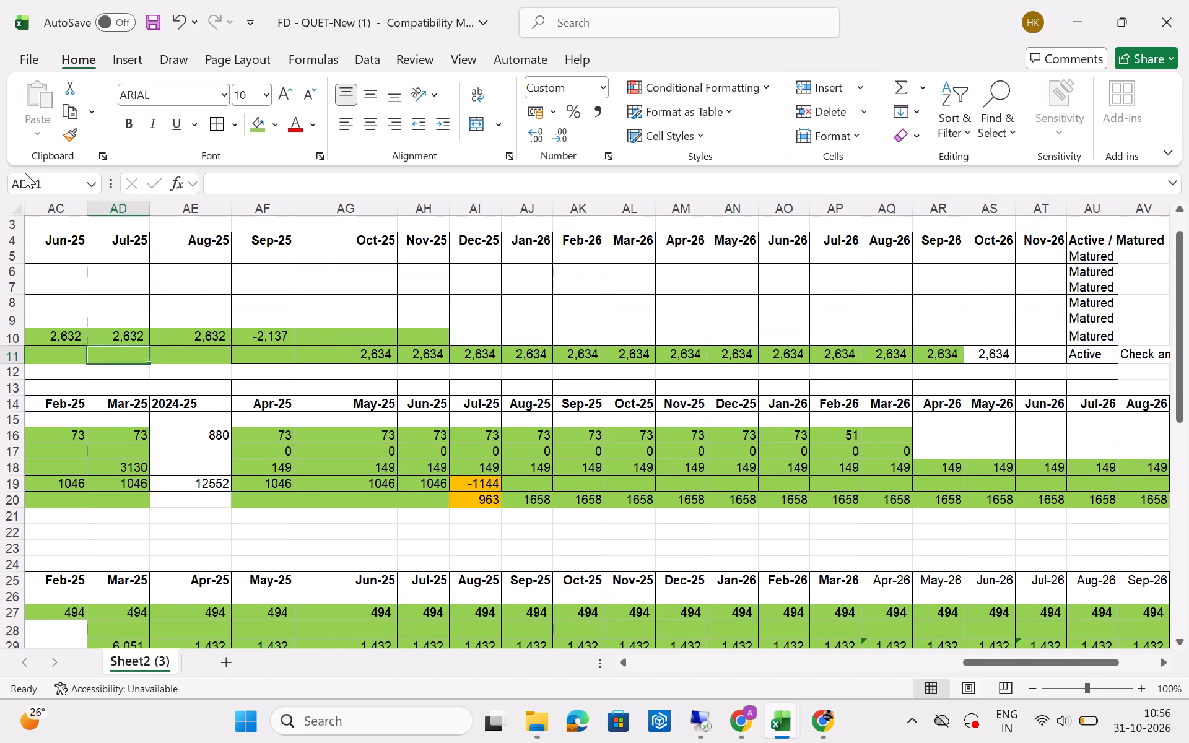
key(Right)
key(Right)
key(Right)
key(Right)
key(Right)
key(Right)
key(Right)
key(Right)
key(Right)
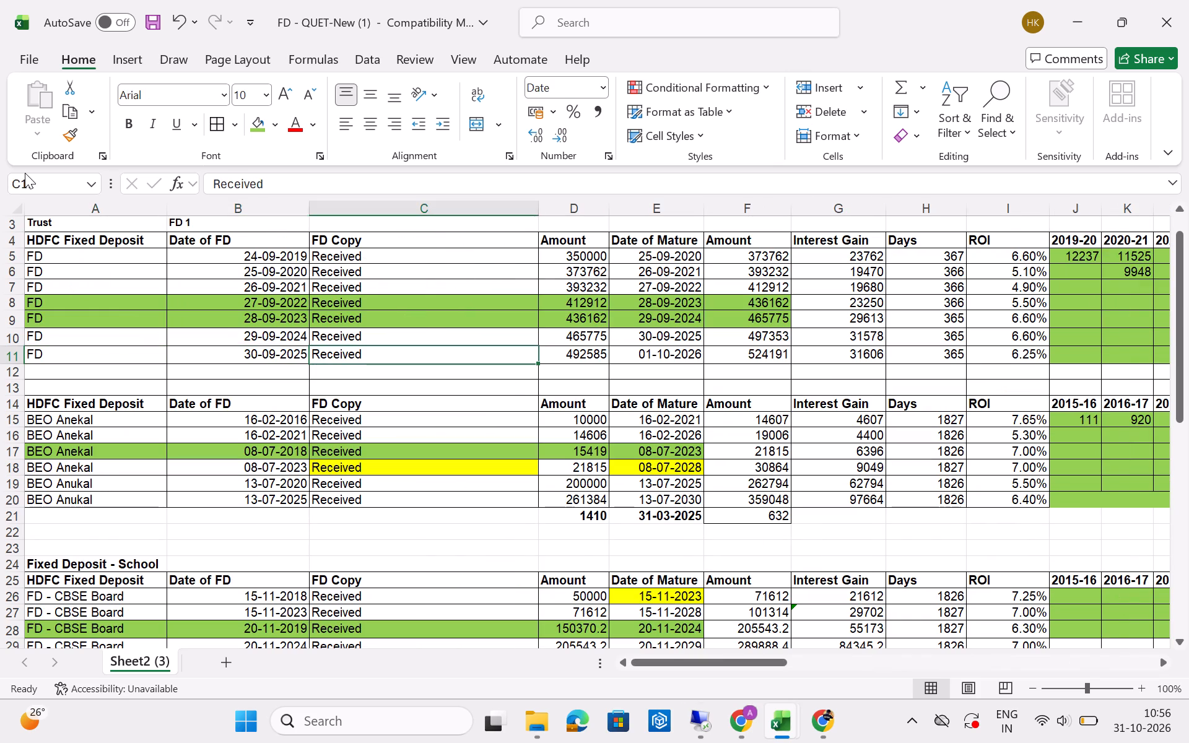
key(Left)
key(Left)
key(Left)
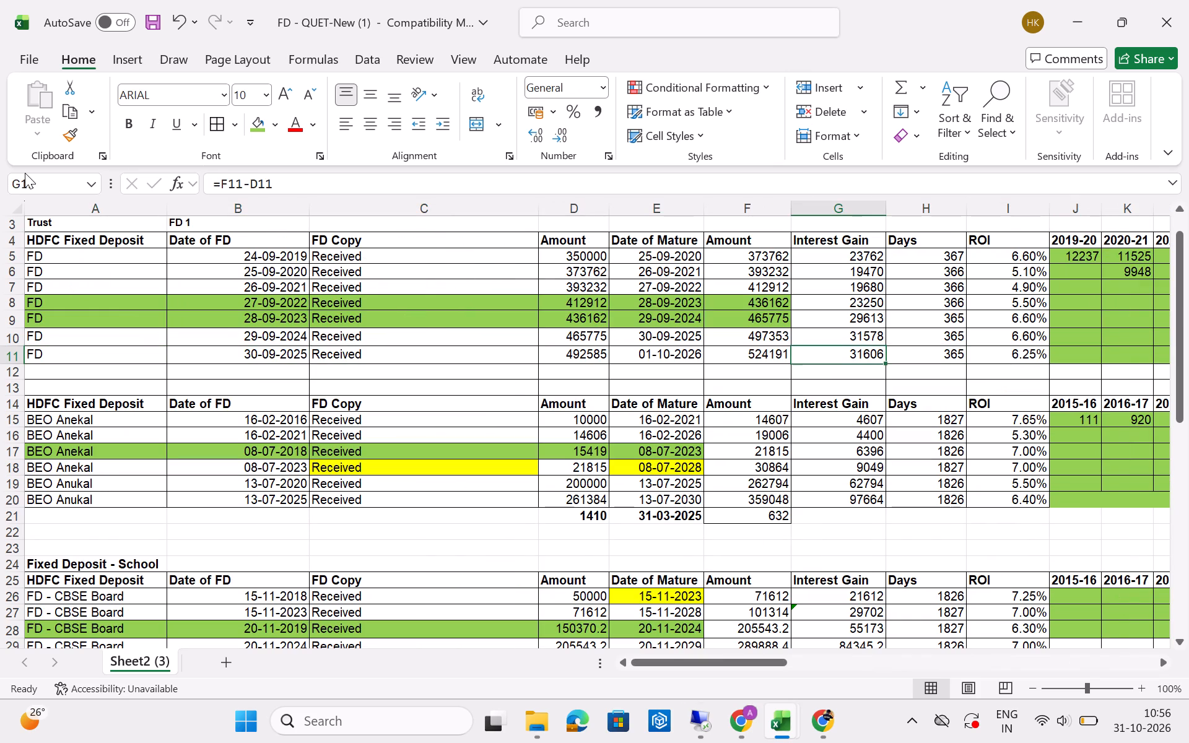
key(F2)
key(Escape)
key(F2)
key(Escape)
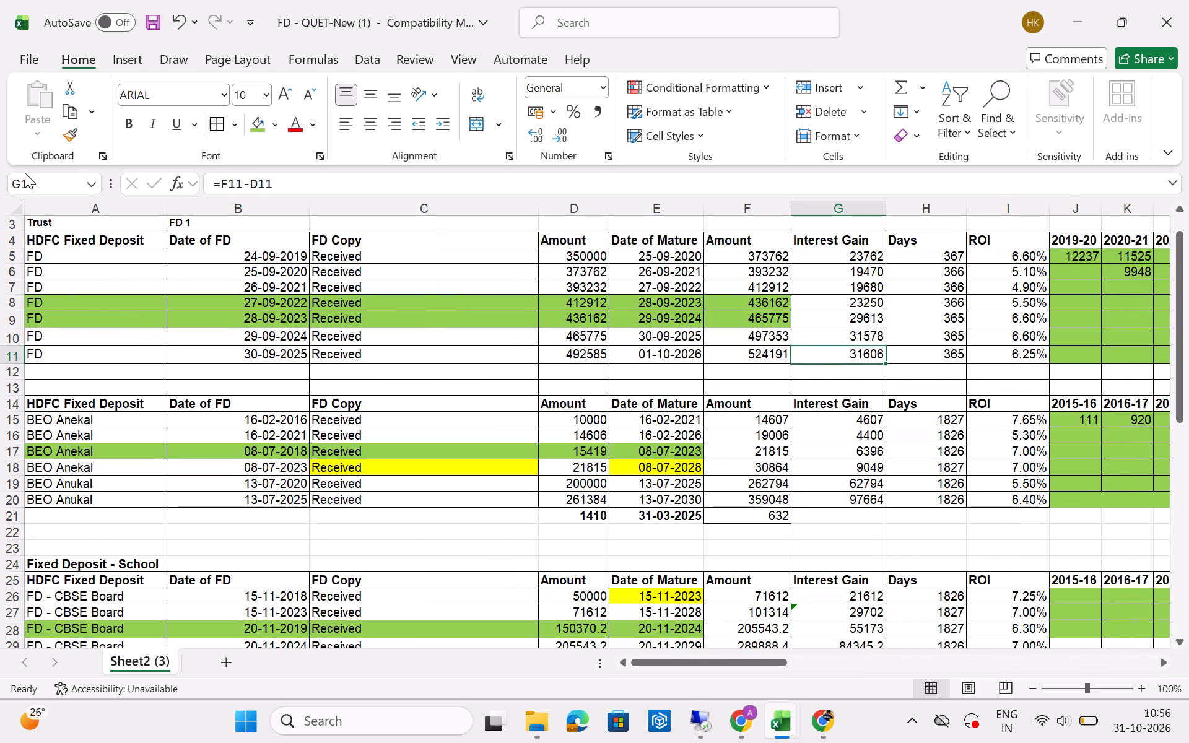
key(Down)
key(Left)
key(Up)
key(Right)
key(Right)
key(Left)
key(F2)
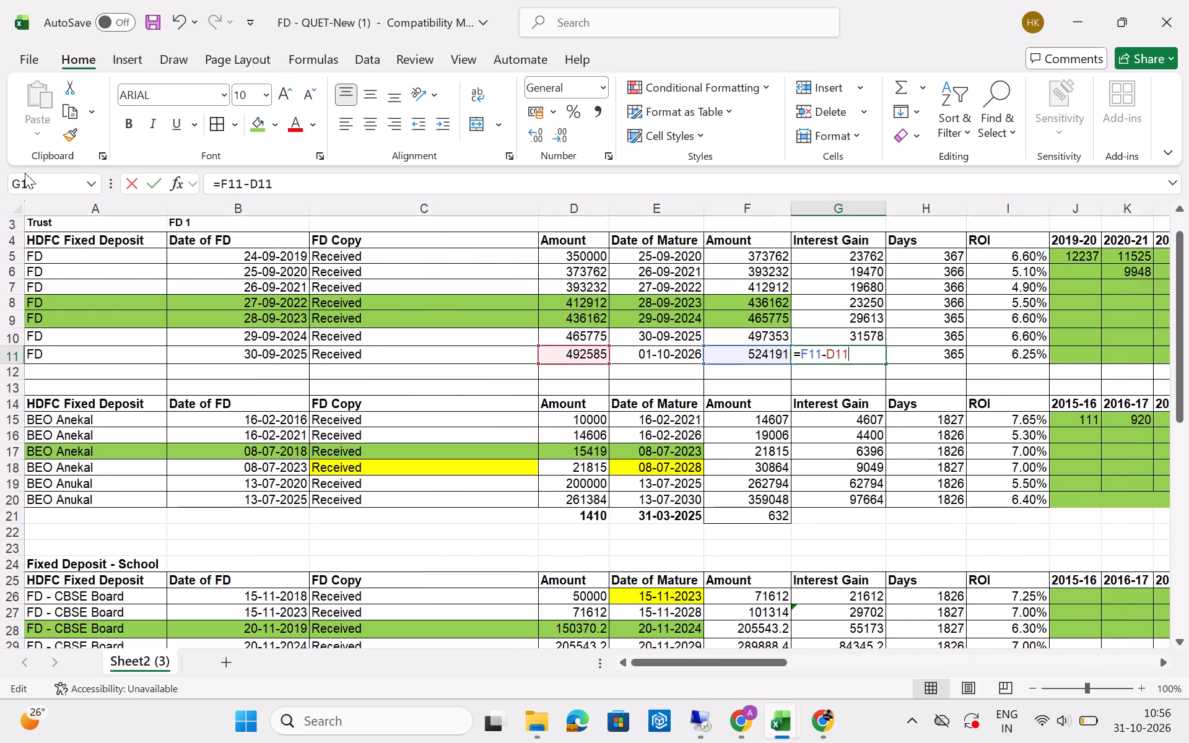
key(Escape)
key(Right)
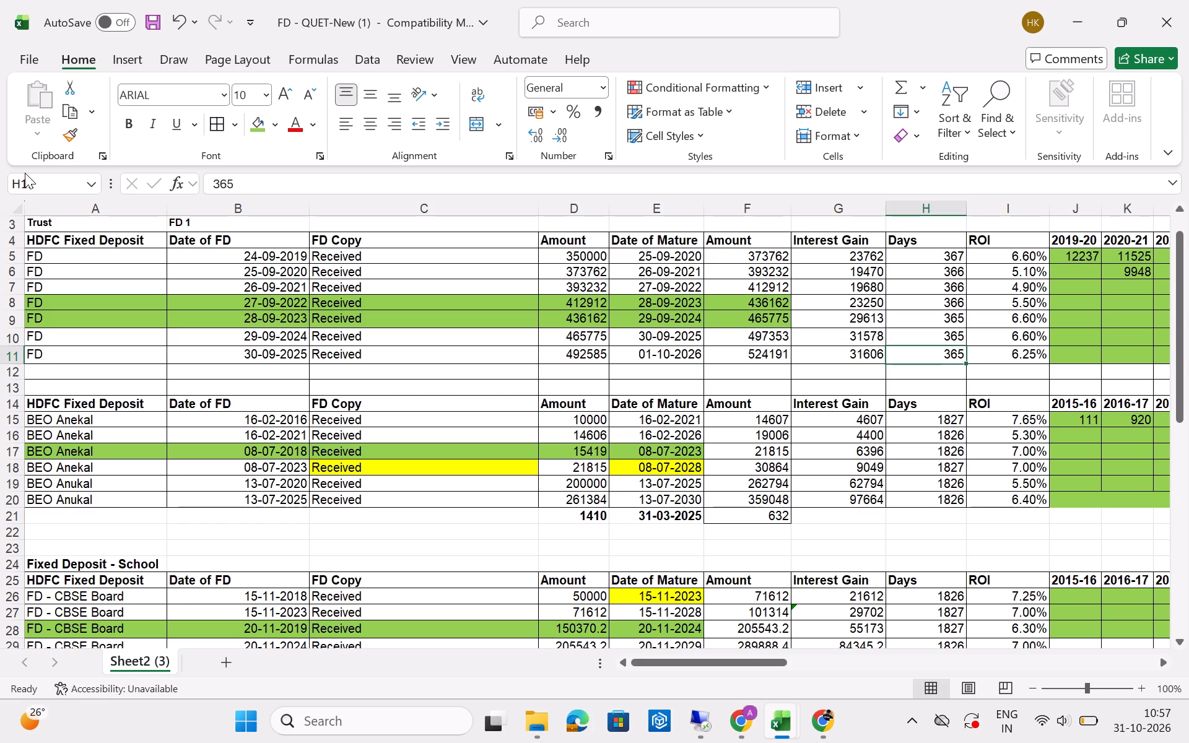
key(F2)
key(Right)
key(Escape)
key(Down)
key(Up)
key(Right)
key(Left)
In H12, below the Days entry, calculate 6.25% of the row 11 maturity amount with =F11*6.25%.
key(Down)
key(equal)
key(Left)
key(Up)
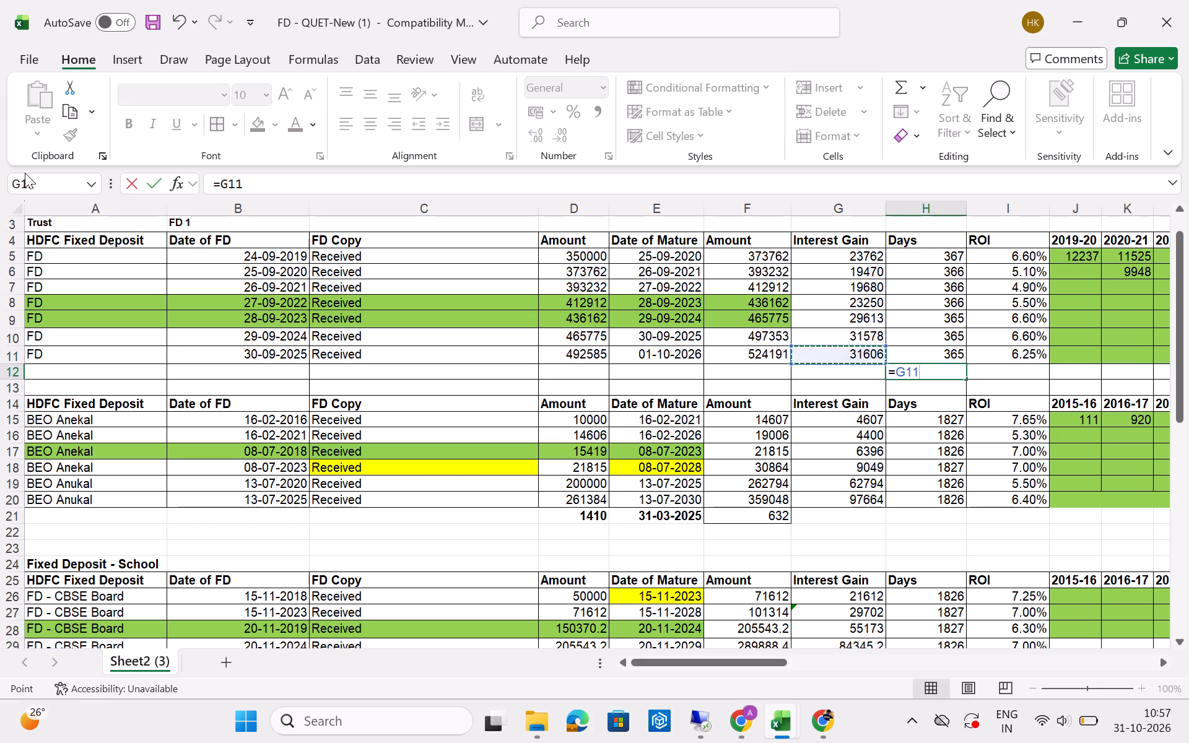
key(Left)
key(Left)
key(Left)
key(Right)
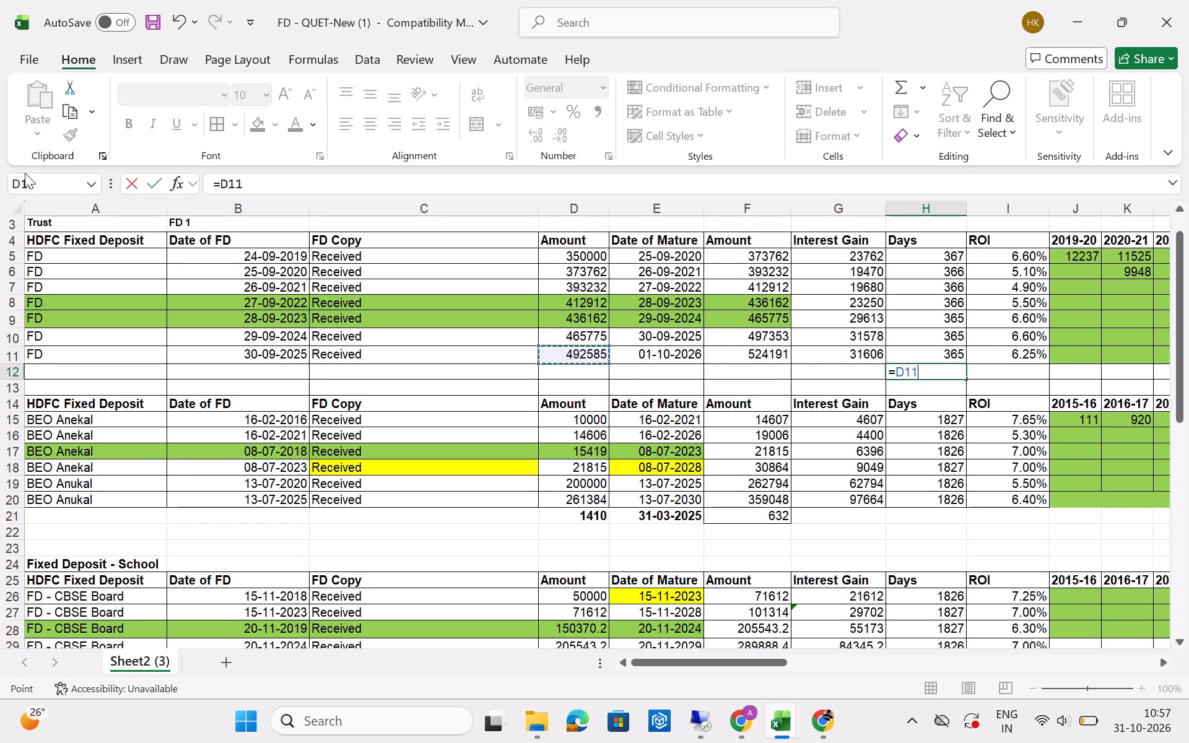
key(Right)
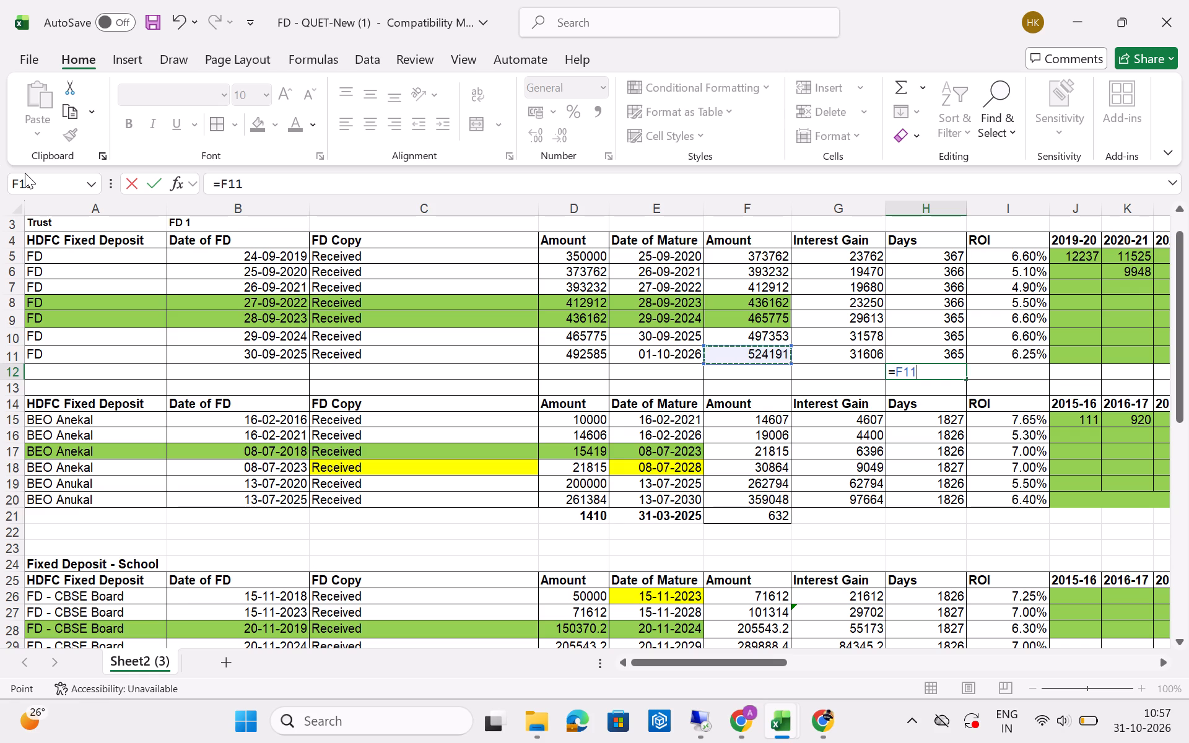
key(shift+asterisk)
key(1)
key(BackSpace)
key(6)
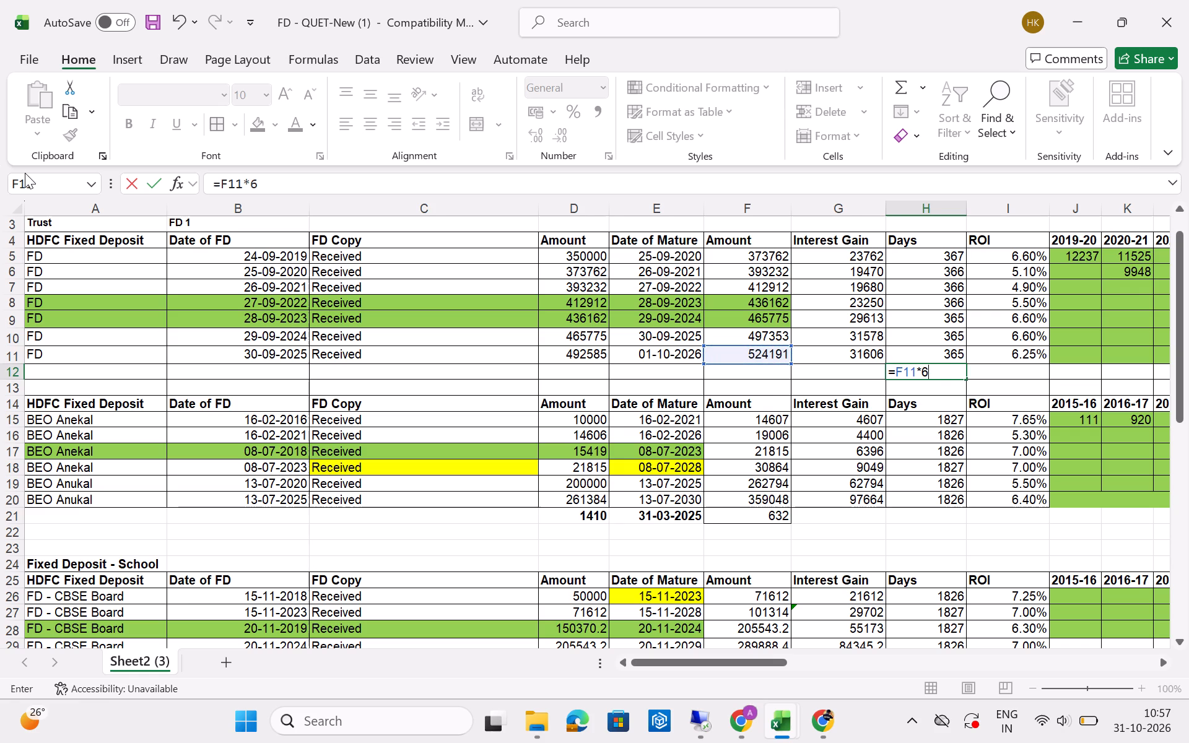
text(.25%)
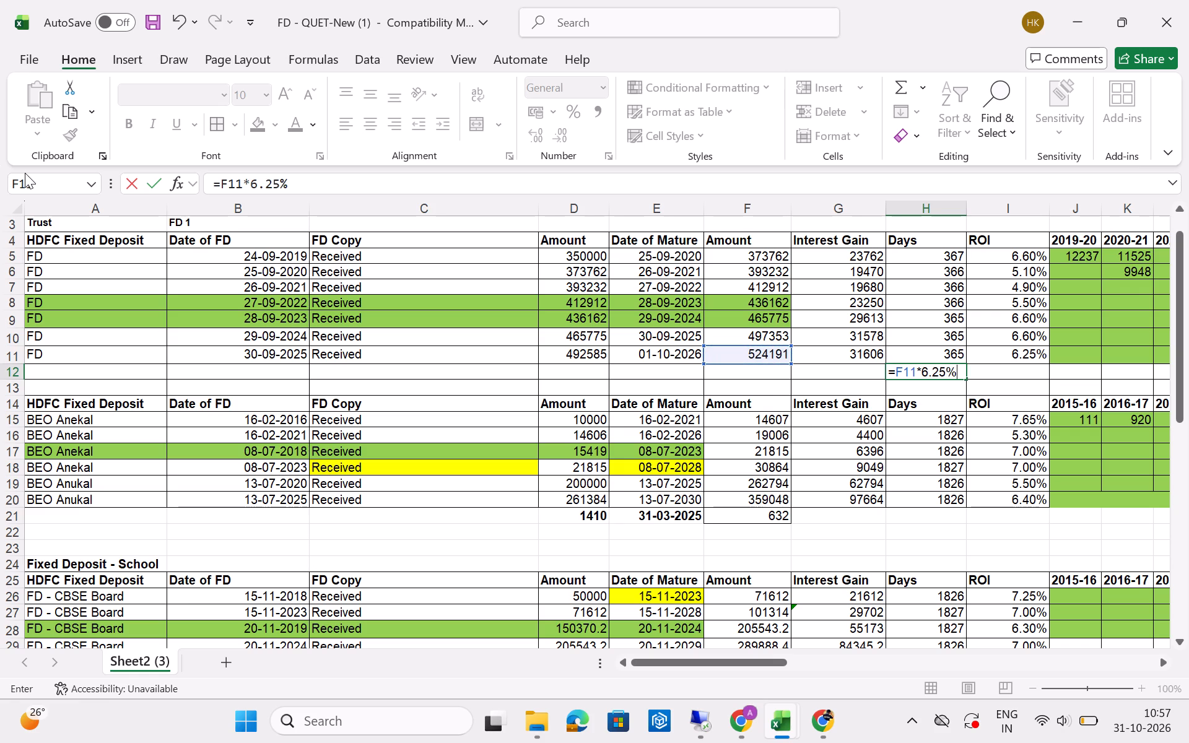
key(Return)
key(Up)
key(Left)
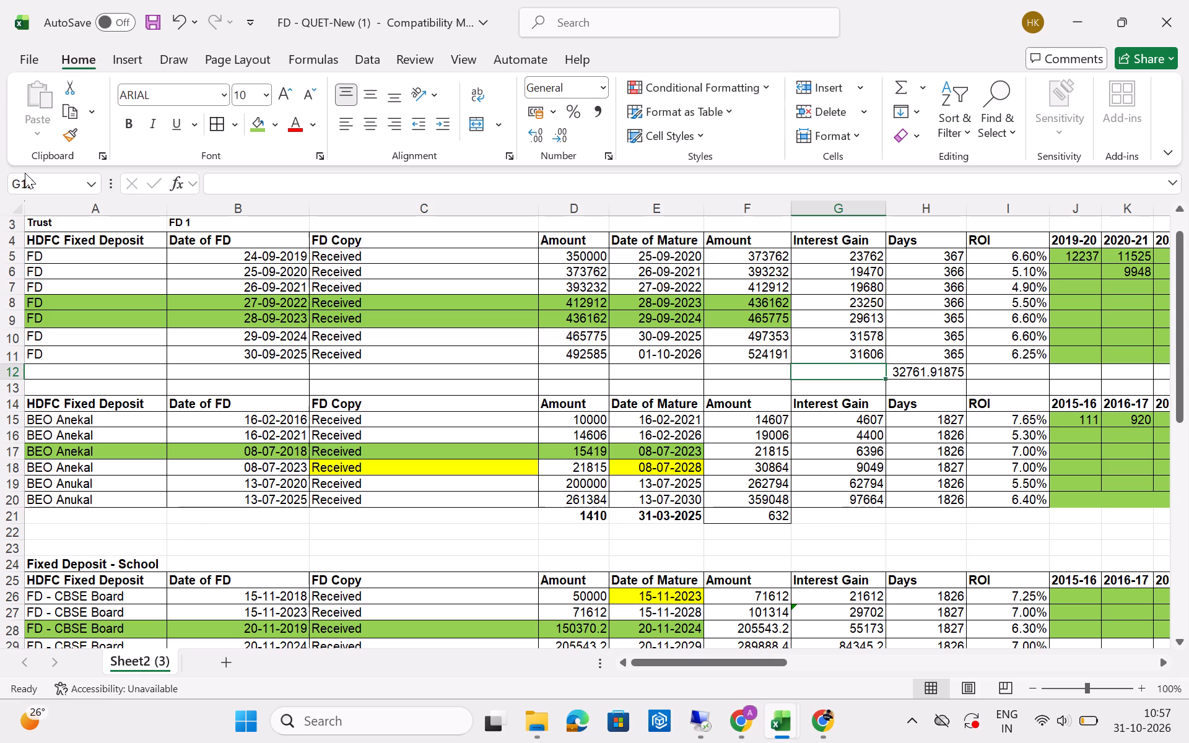
key(Right)
key(Up)
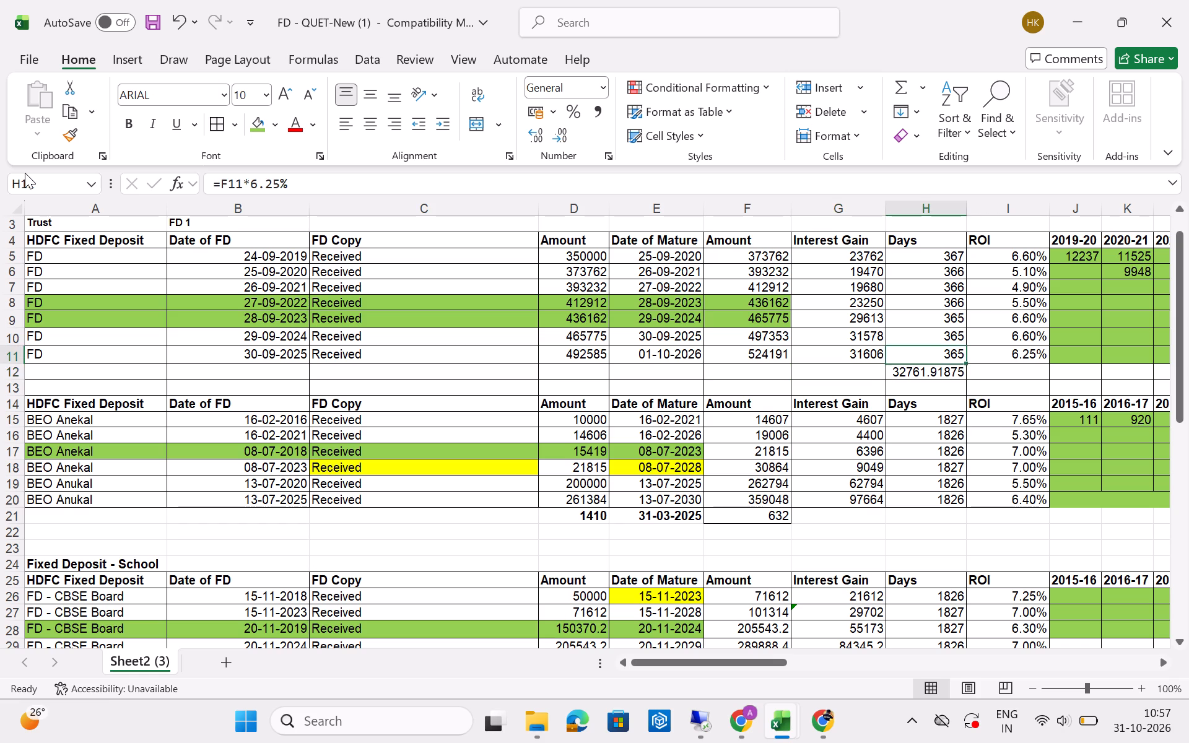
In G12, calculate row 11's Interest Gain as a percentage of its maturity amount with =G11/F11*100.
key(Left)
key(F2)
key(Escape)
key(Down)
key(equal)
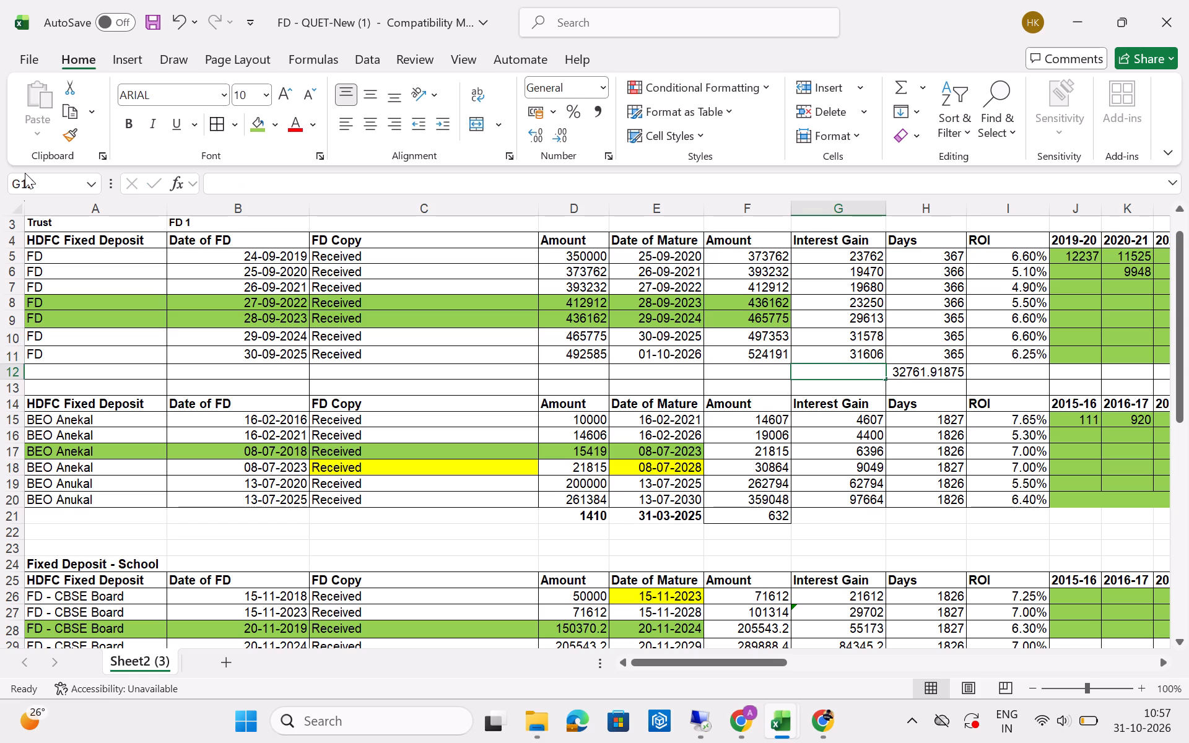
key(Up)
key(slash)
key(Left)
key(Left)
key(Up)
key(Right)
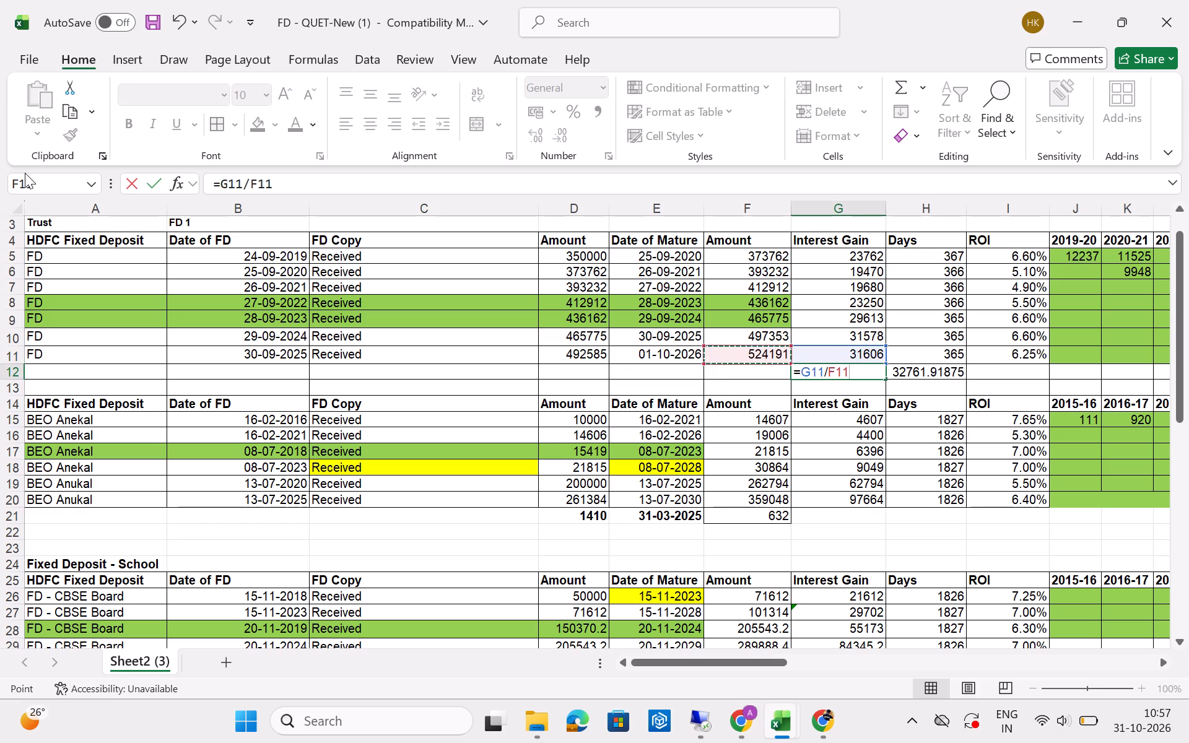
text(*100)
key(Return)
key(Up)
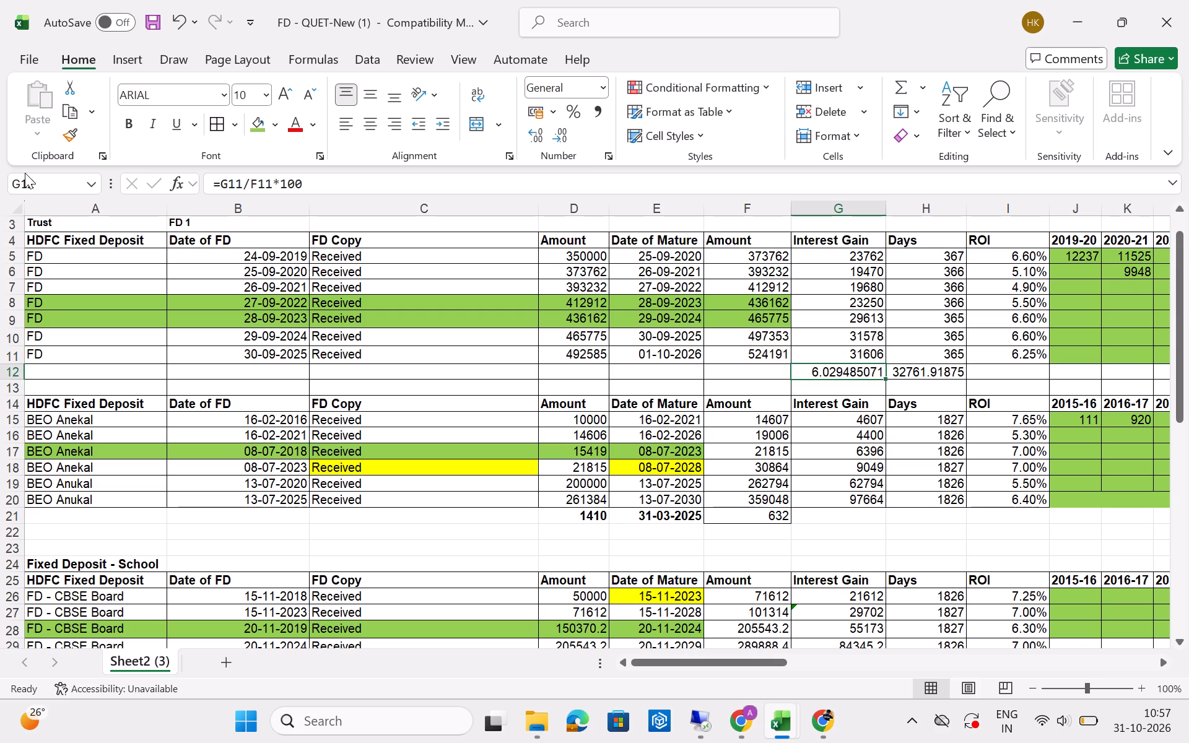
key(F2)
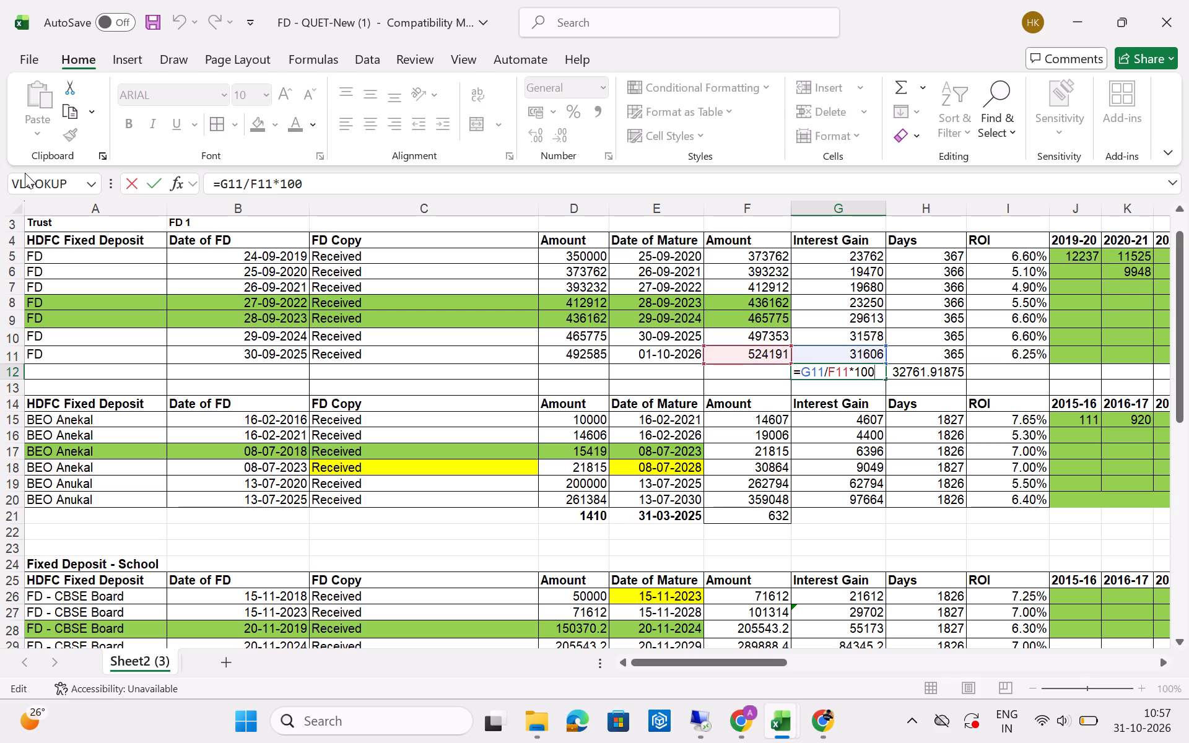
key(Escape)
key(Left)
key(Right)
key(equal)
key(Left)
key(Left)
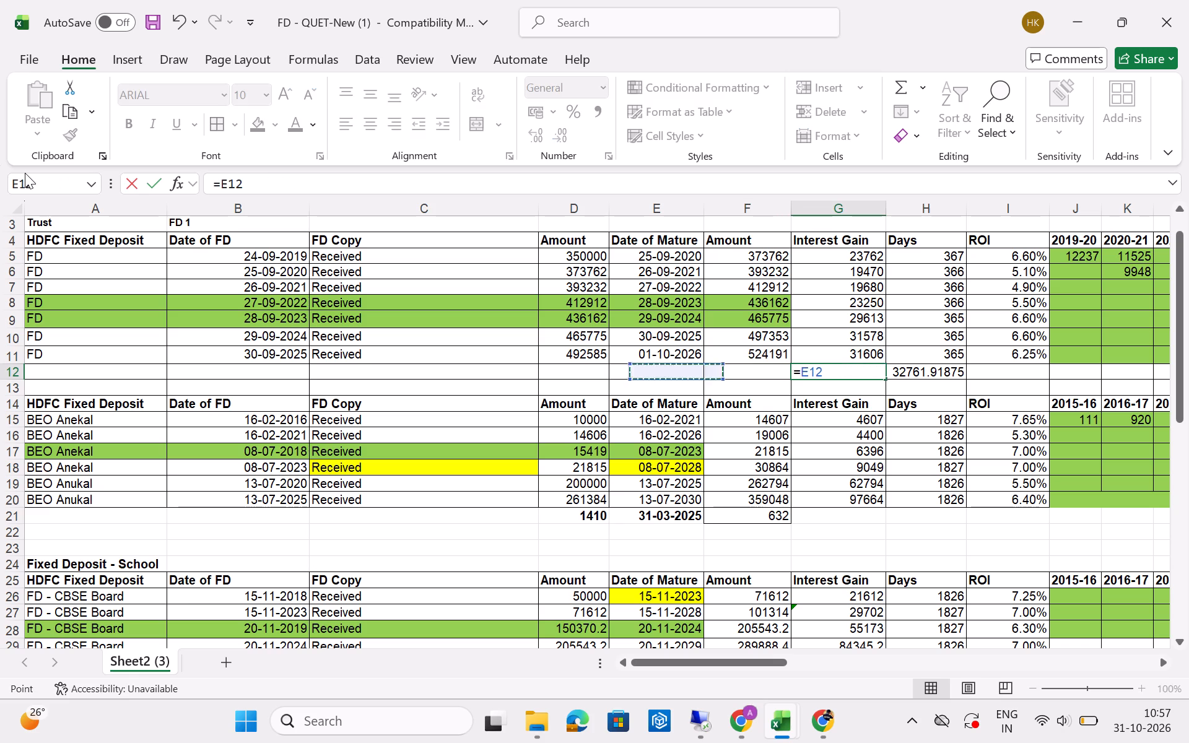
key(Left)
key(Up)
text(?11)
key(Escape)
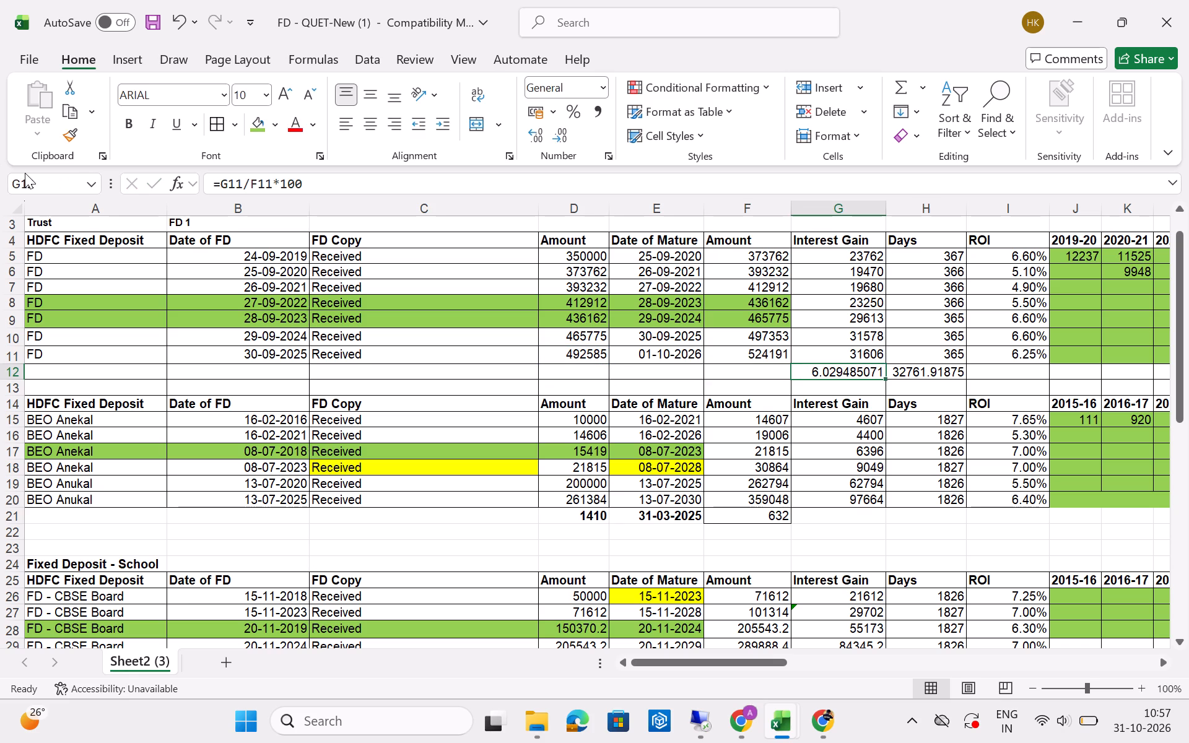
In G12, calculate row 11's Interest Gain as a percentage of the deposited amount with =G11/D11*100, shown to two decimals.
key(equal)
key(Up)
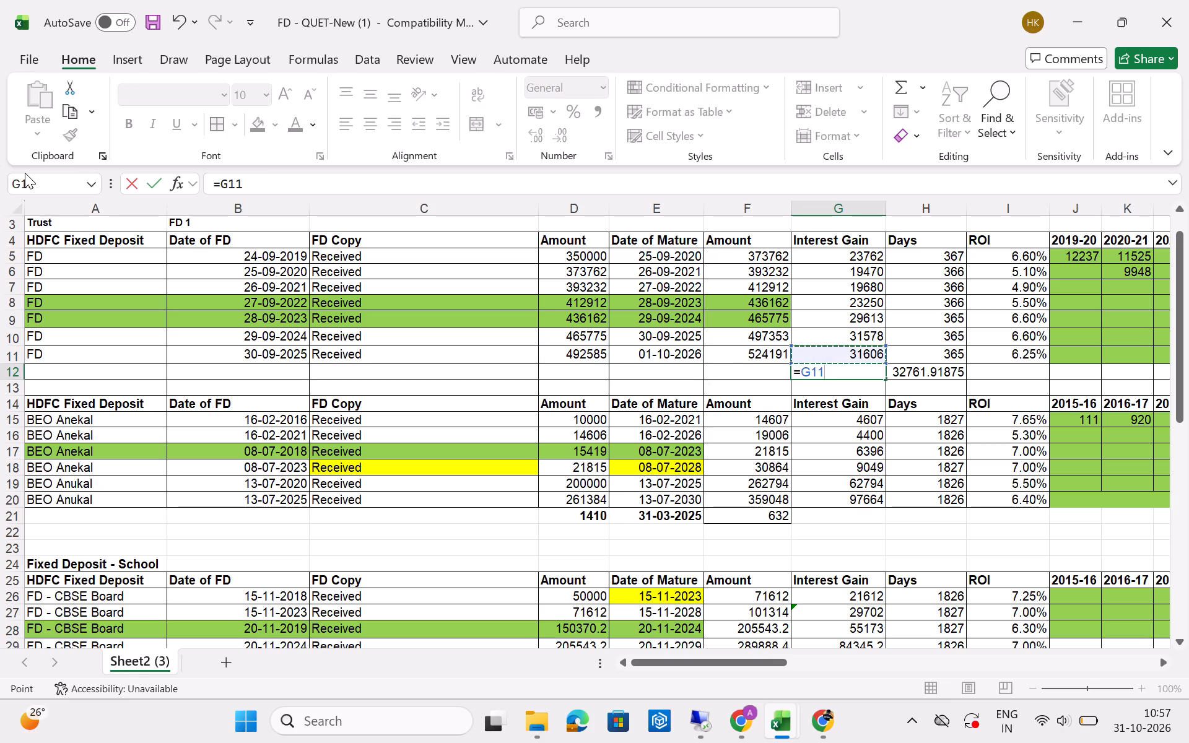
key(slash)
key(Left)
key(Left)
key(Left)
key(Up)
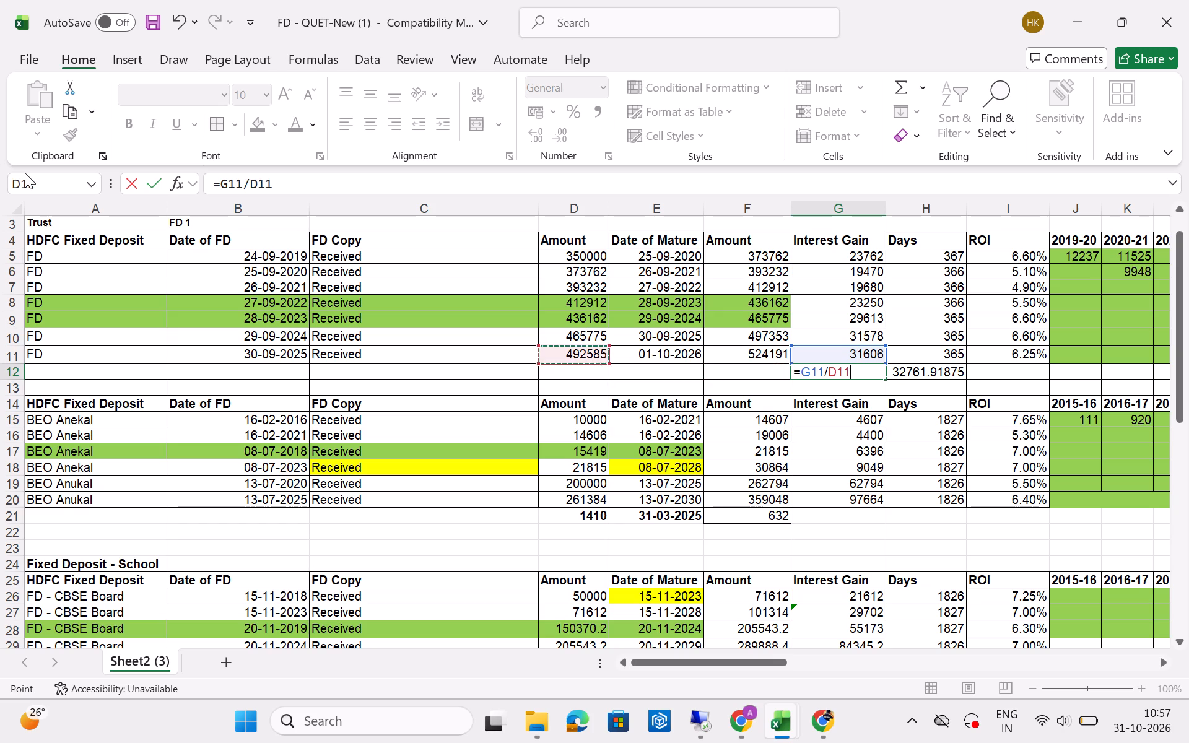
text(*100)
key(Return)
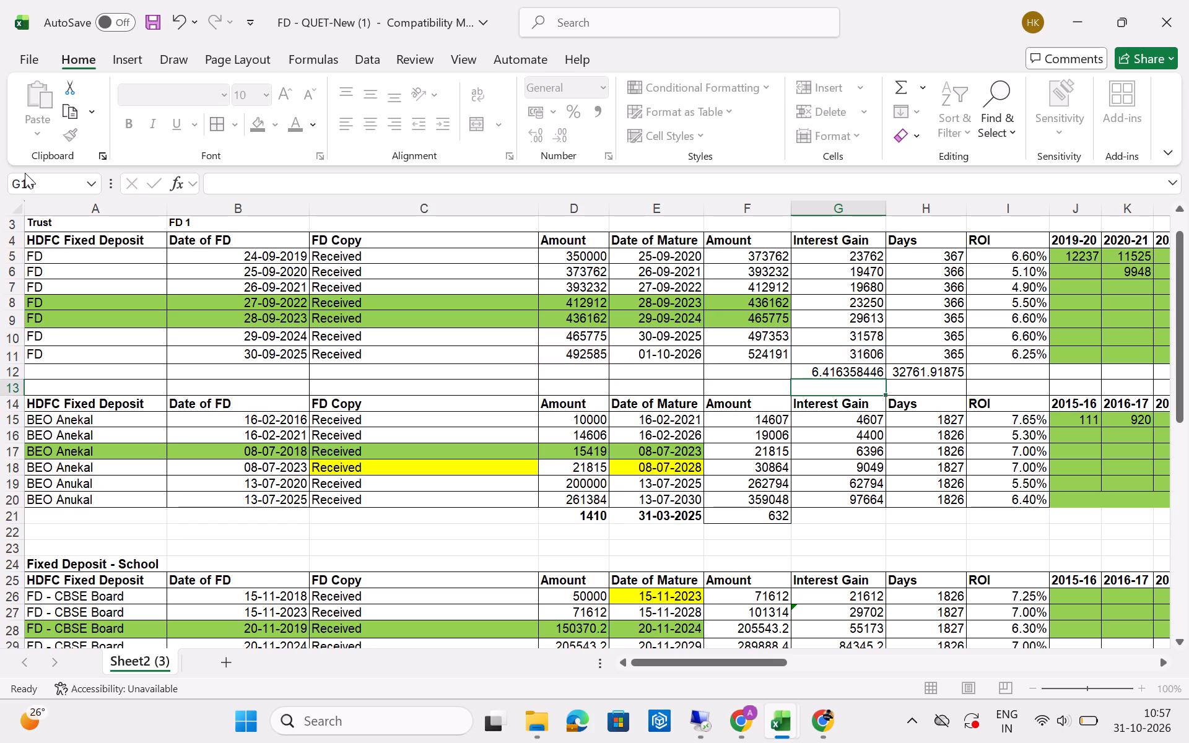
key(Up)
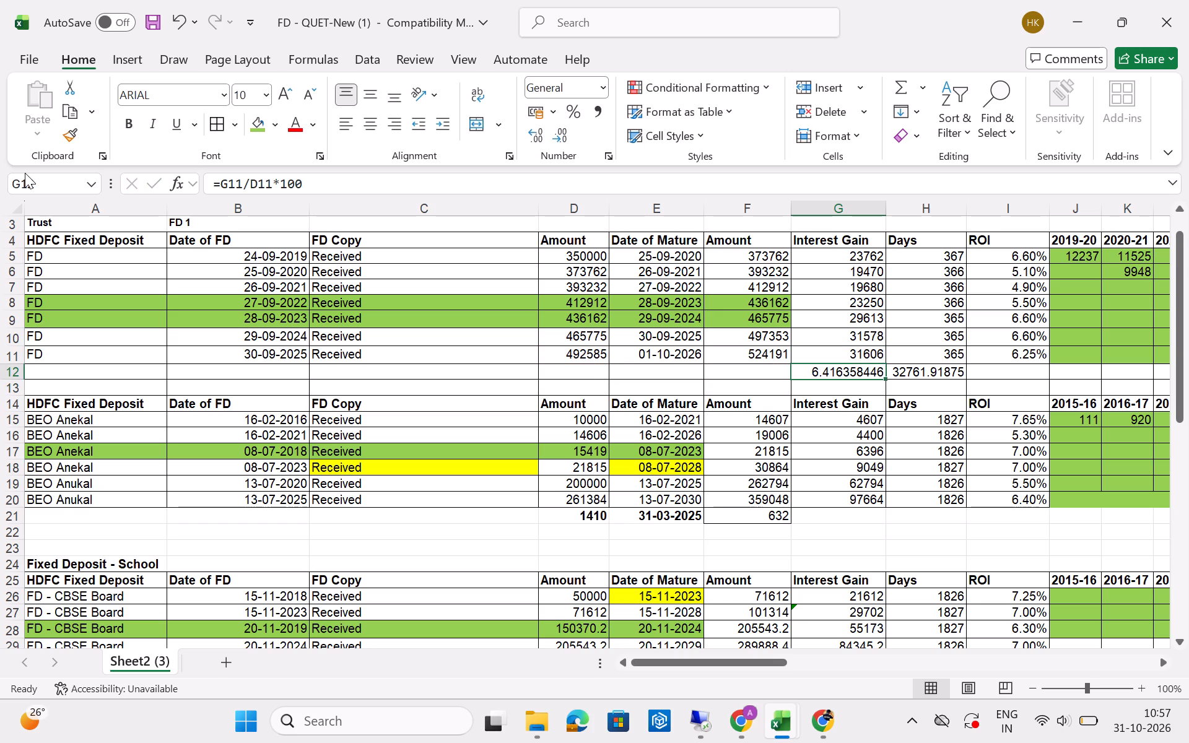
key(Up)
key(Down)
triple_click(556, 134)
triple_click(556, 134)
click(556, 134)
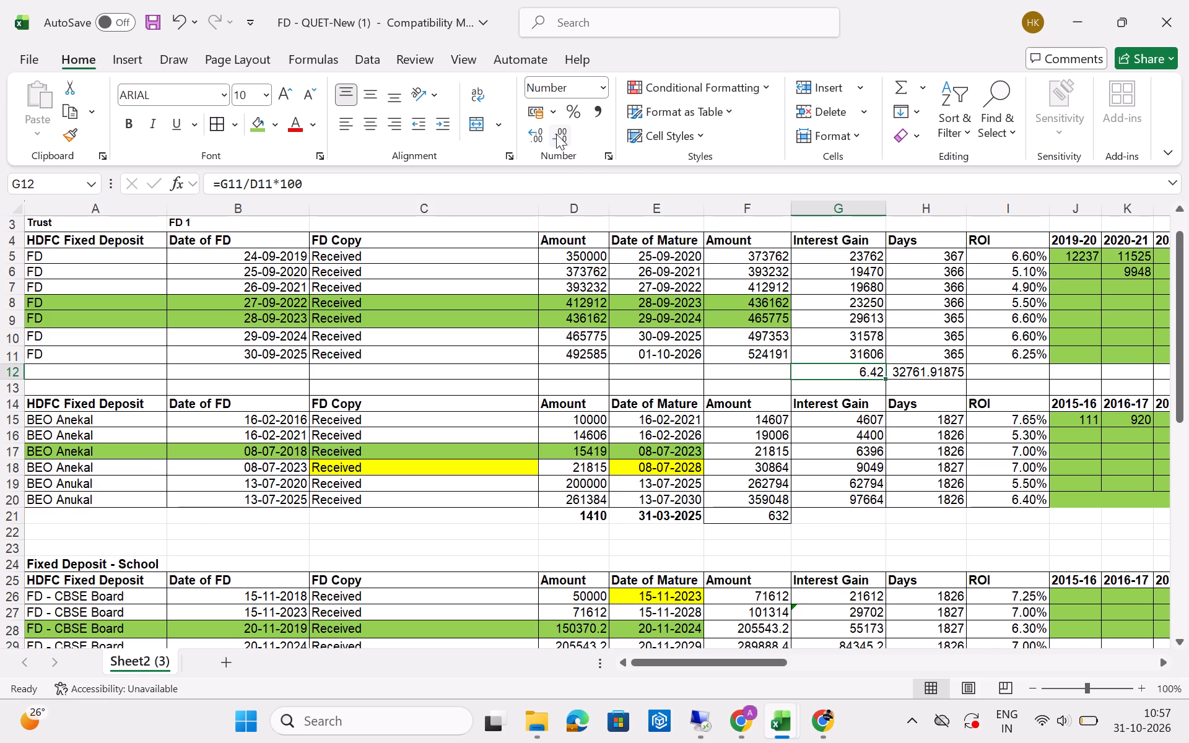
Clear the two check calculations in G12 and H12 below the 30-09-2025 Trust deposit.
key(Left)
key(Right)
key(Right)
key(Left)
key(Up)
key(Down)
key(shift+Right)
key(Delete)
key(Left)
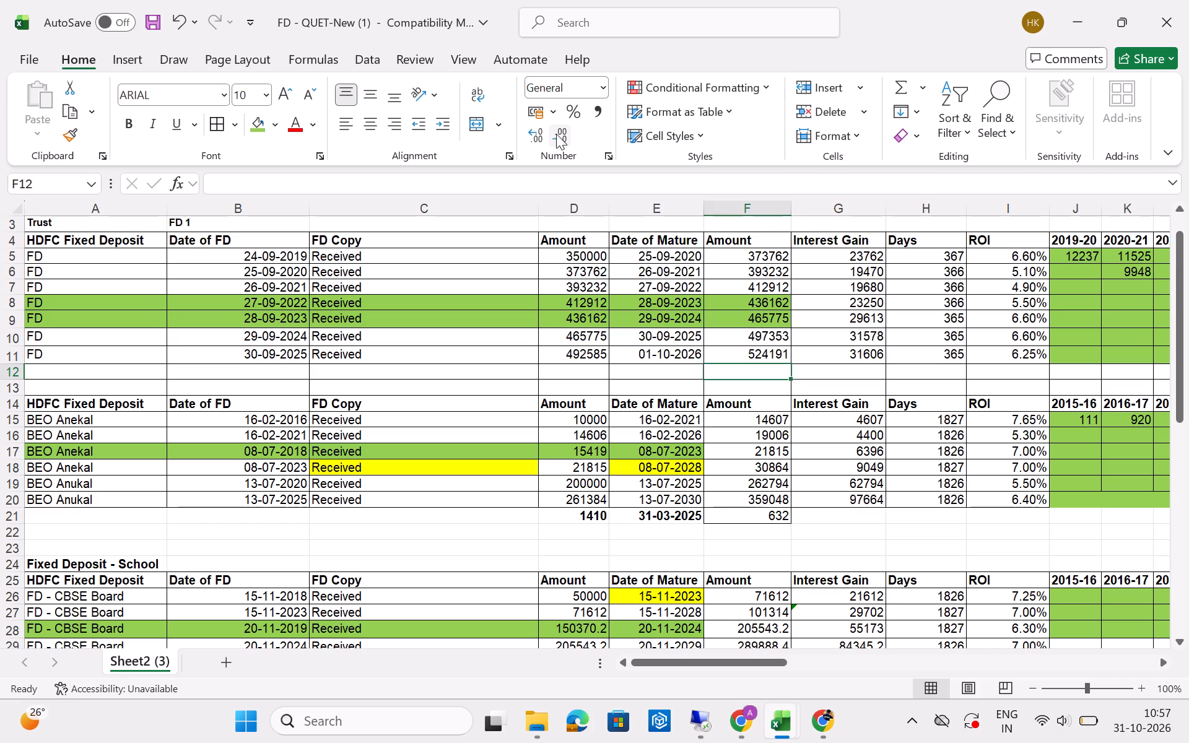
Review the amounts, Interest Gain, Days and ROI entries of the 30-09-2025 Trust deposit in row 11.
key(Right)
key(Up)
key(Left)
key(Left)
key(Right)
key(Right)
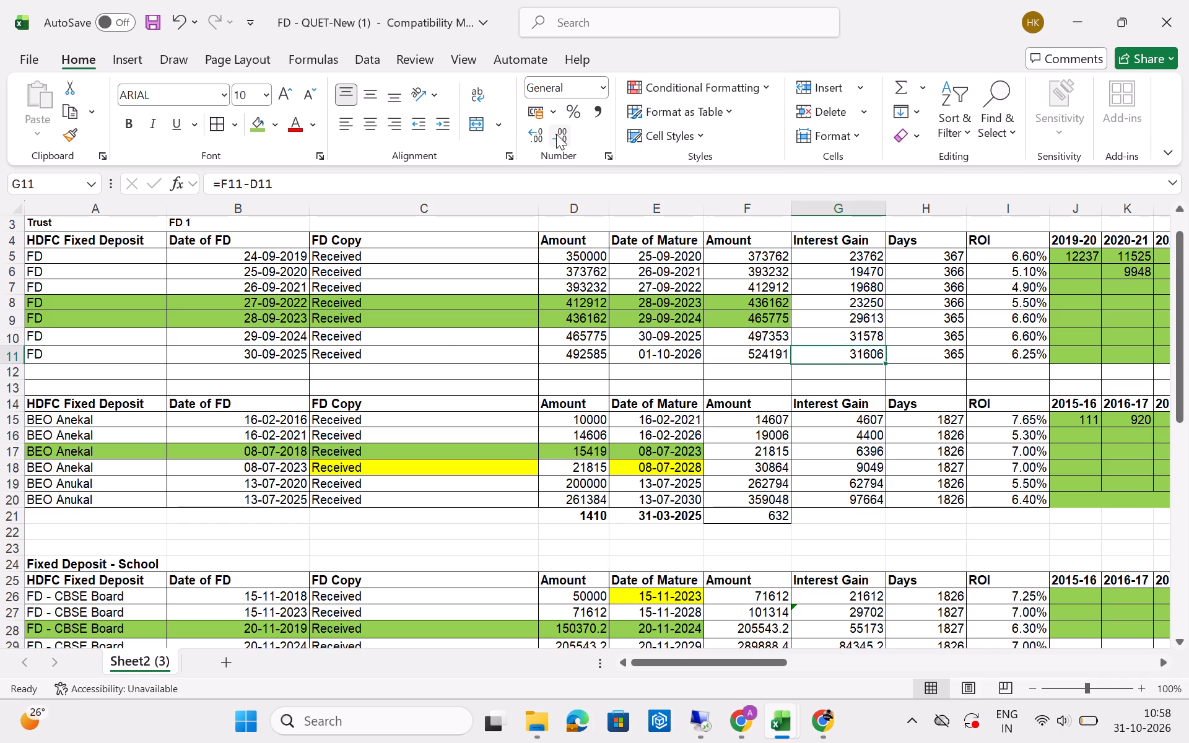
key(Right)
key(Right)
key(Left)
Examine the maturity amount entry of the 13-07-2025 BEO Anukal deposit in row 20.
key(Down)
key(Down)
key(Left)
key(Down)
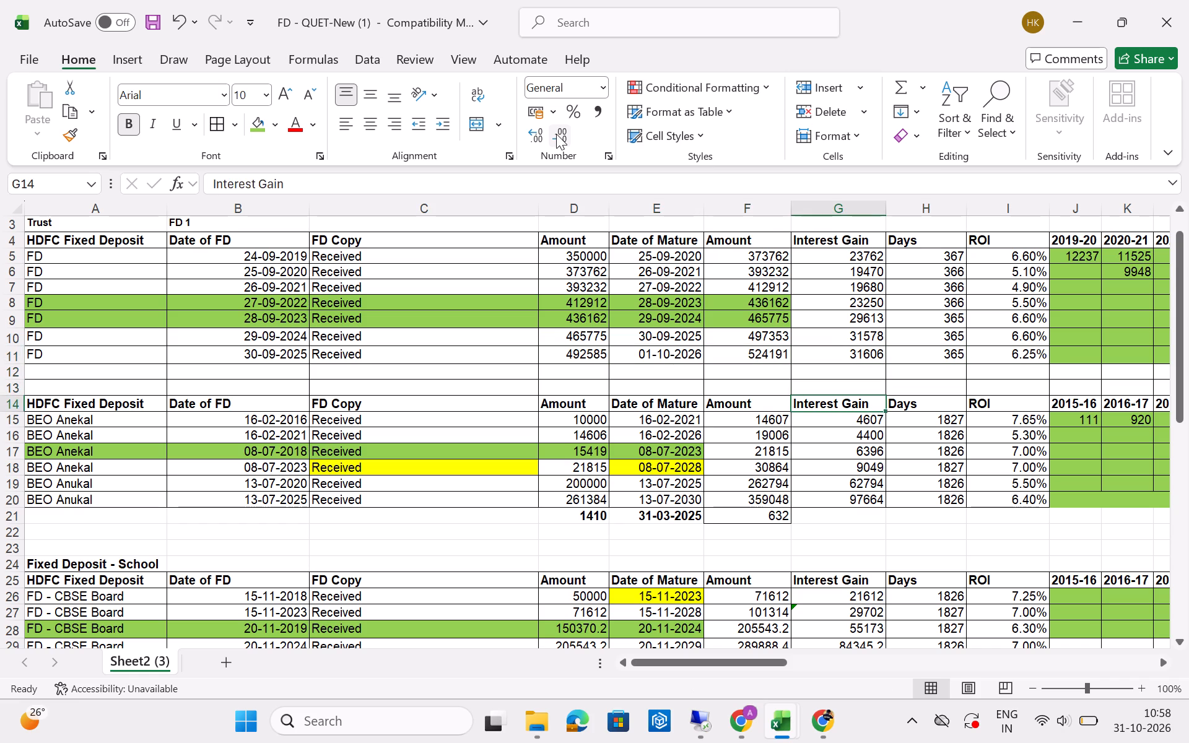
key(Left)
key(Down)
key(Down)
key(Down)
key(Down)
key(Down)
key(Down)
key(Down)
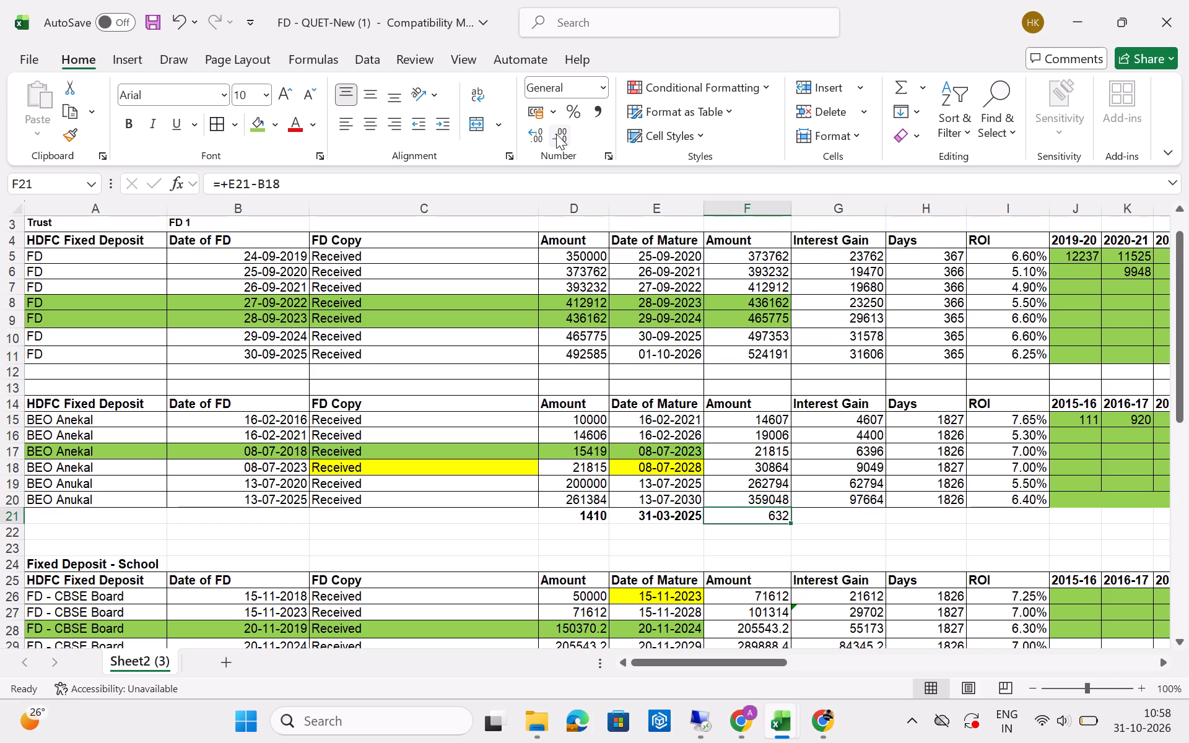
key(shift+Left)
key(Left)
key(Up)
key(Left)
key(Right)
key(Right)
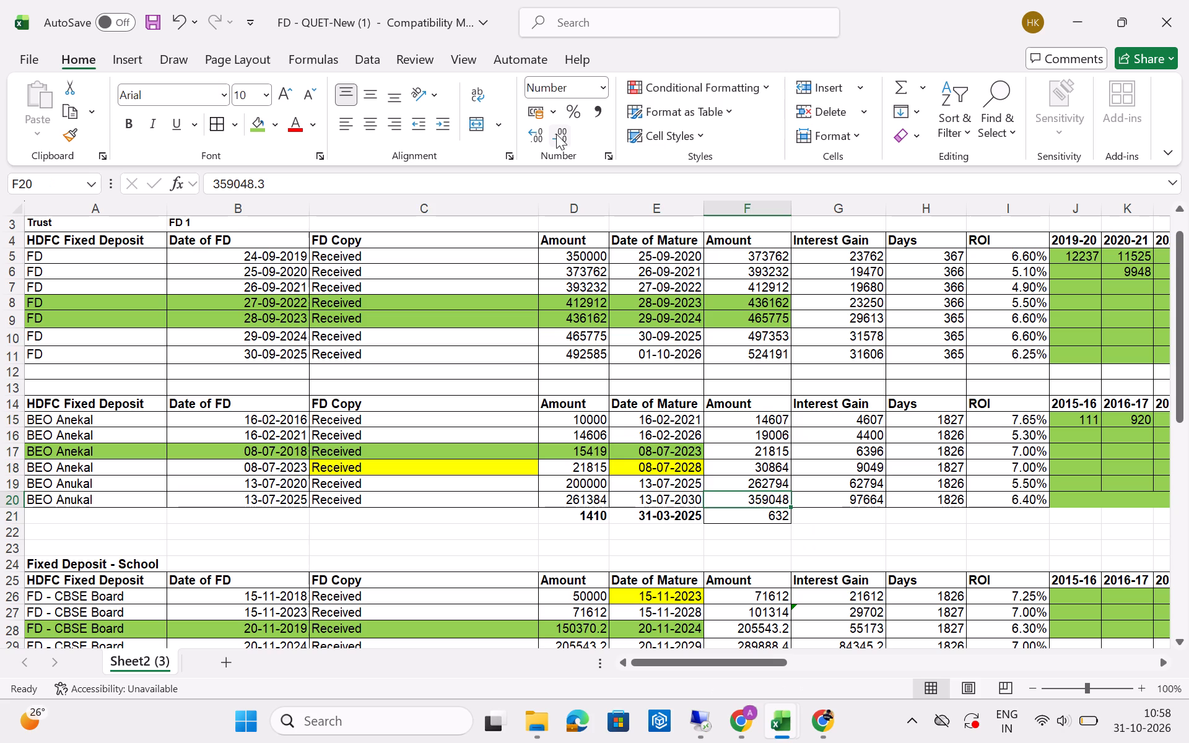
key(F2)
key(Escape)
key(F2)
key(Escape)
Inspect the Interest Gain and Days formulas and the ROI entry of the BEO Anukal deposit in row 20.
key(Right)
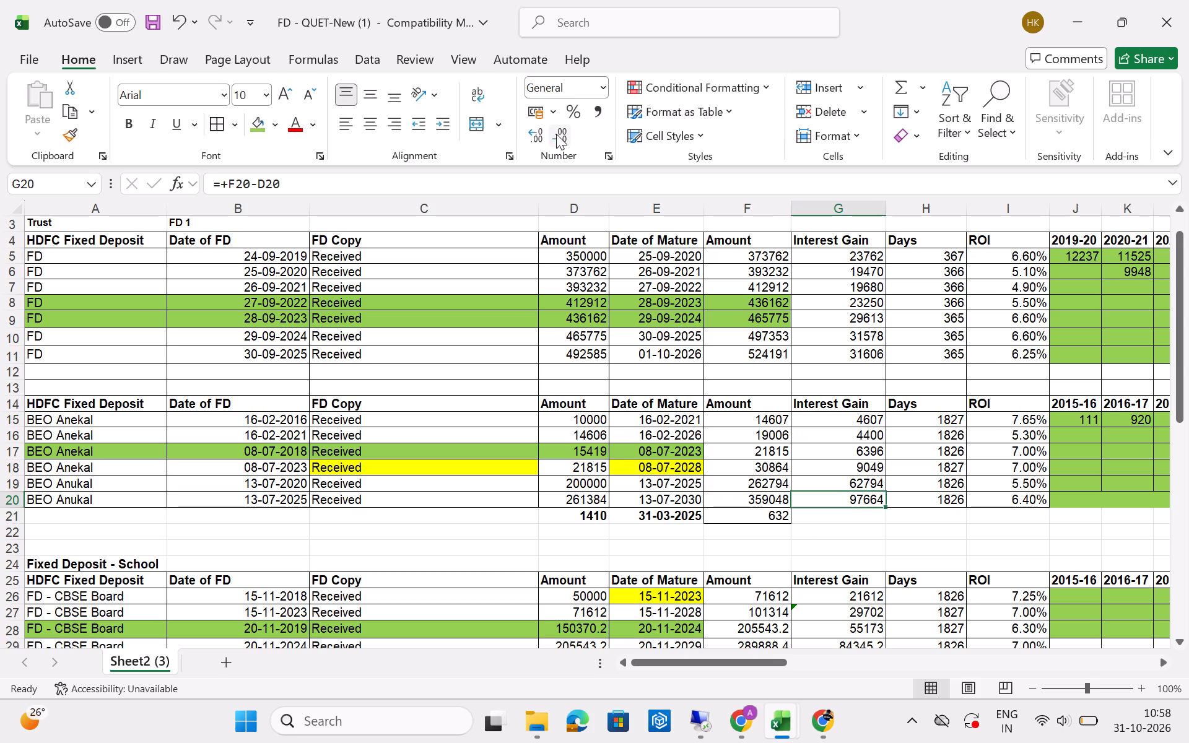
key(Right)
key(Left)
key(F2)
key(Escape)
key(F2)
key(Escape)
key(Right)
key(F2)
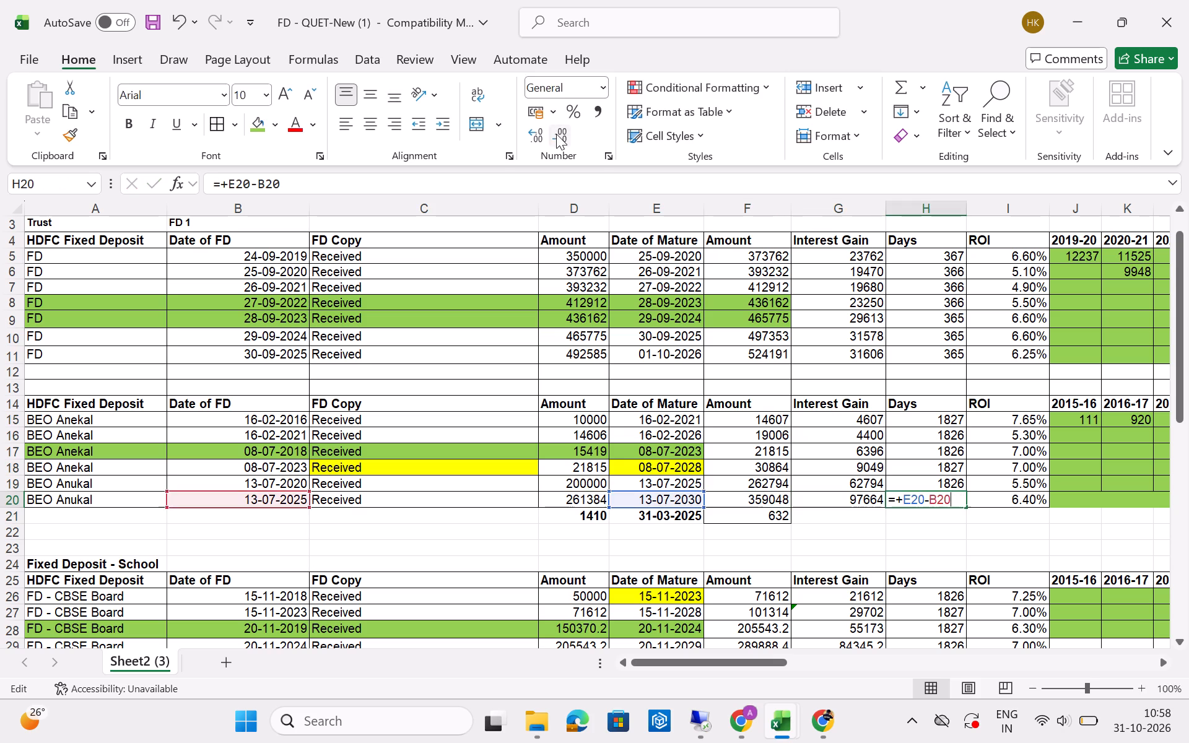
key(Escape)
key(F2)
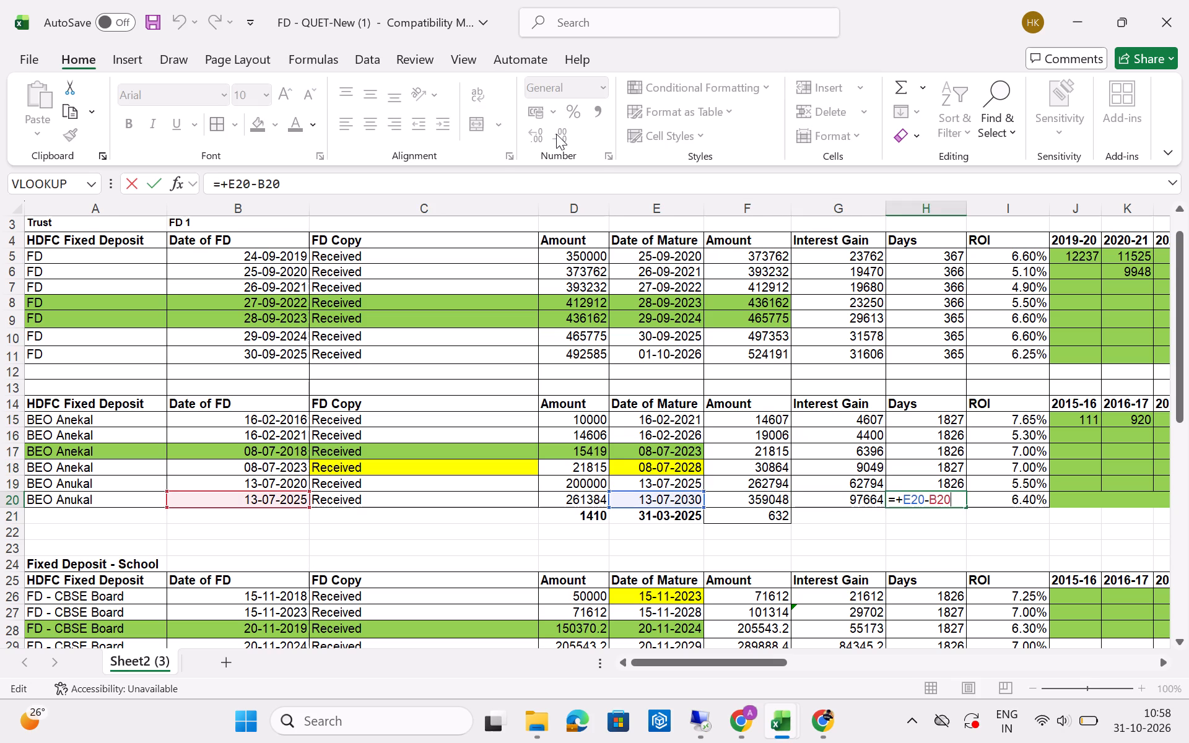
key(Escape)
key(Right)
key(F2)
key(Escape)
key(F2)
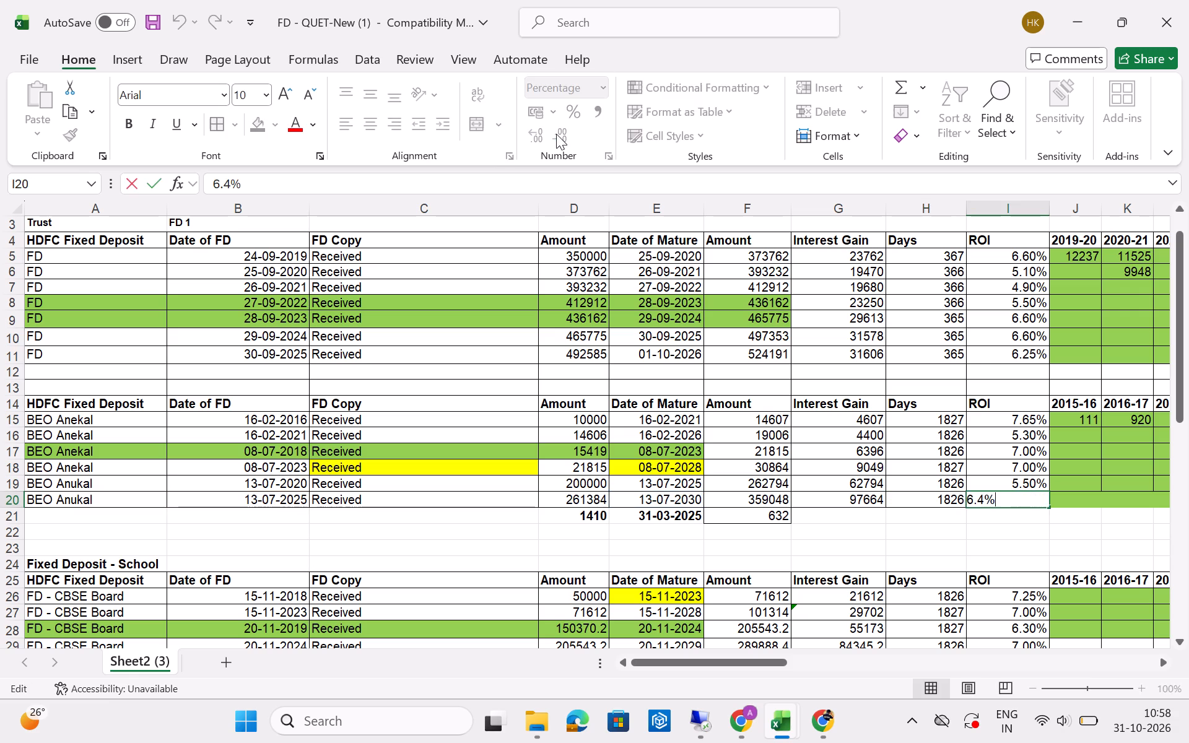
key(Escape)
key(F2)
key(Escape)
key(F2)
key(Escape)
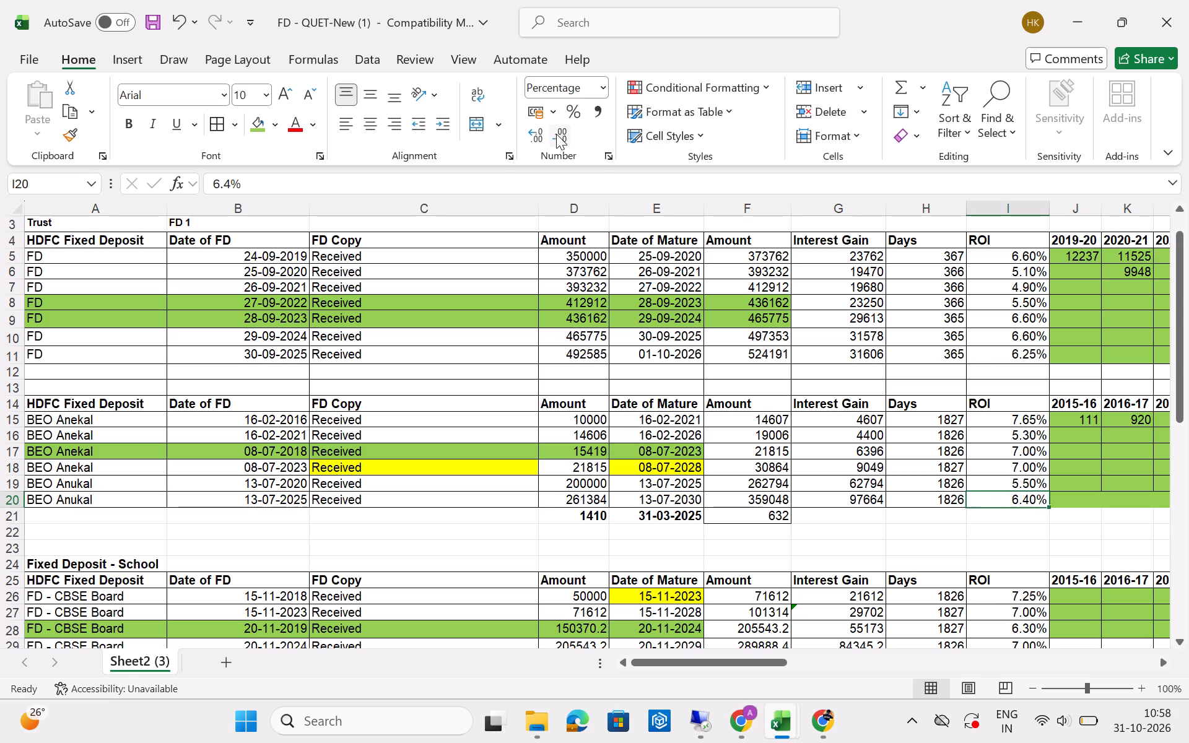
Inspect the monthly interest formulas of the BEO Anukal deposit in row 20, starting from Jul-25.
key(Right)
key(Right)
key(Right)
key(Right)
key(Right)
key(Right)
key(Right)
key(Right)
key(Right)
key(Right)
key(Right)
key(Right)
key(Right)
key(Right)
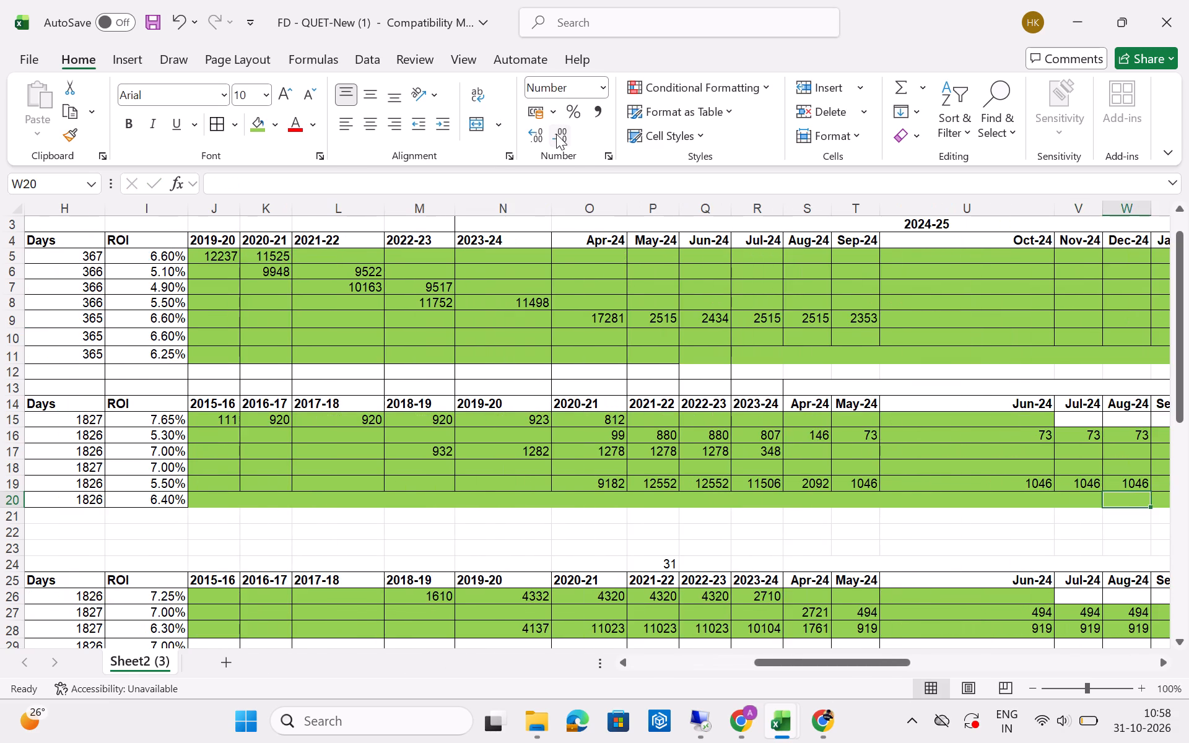
key(Right)
key(Right)
key(Right)
key(Right)
key(Right)
key(Right)
key(Right)
key(Right)
key(Right)
key(Right)
key(Right)
key(Right)
key(Right)
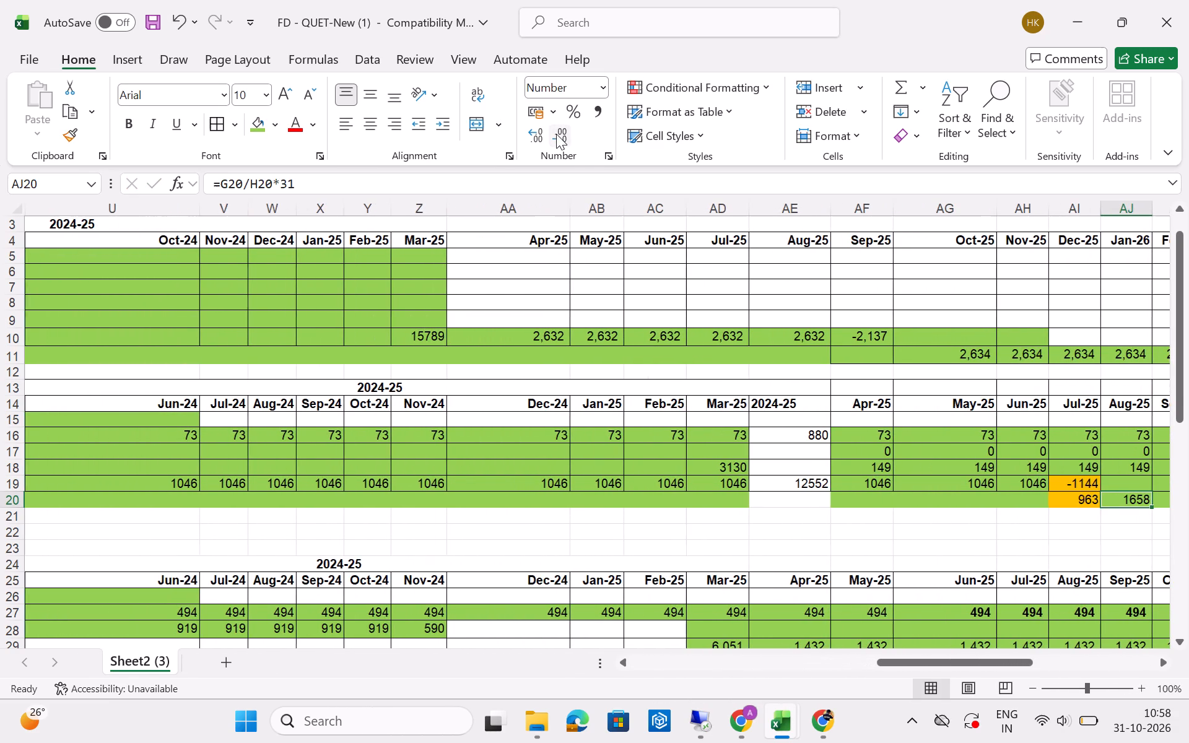
key(Left)
key(F2)
key(Escape)
key(Right)
key(Right)
key(Right)
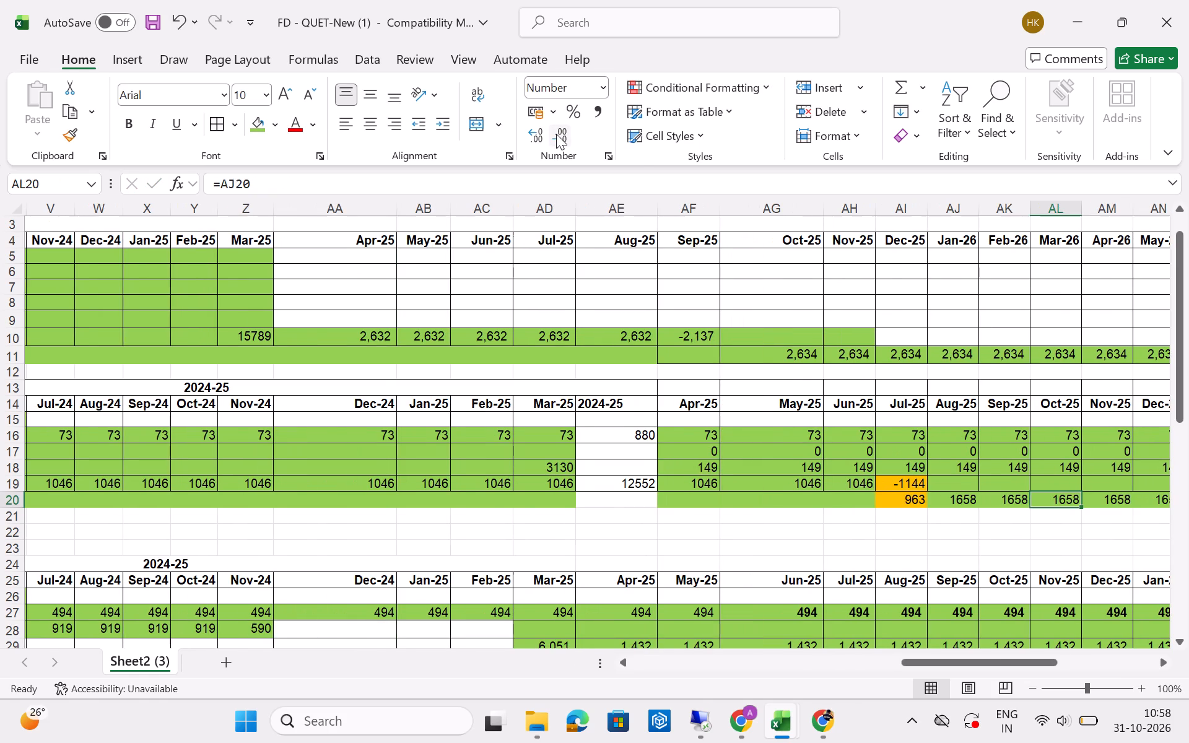
key(Right)
key(Left)
key(Left)
key(F2)
key(Right)
key(Escape)
key(F2)
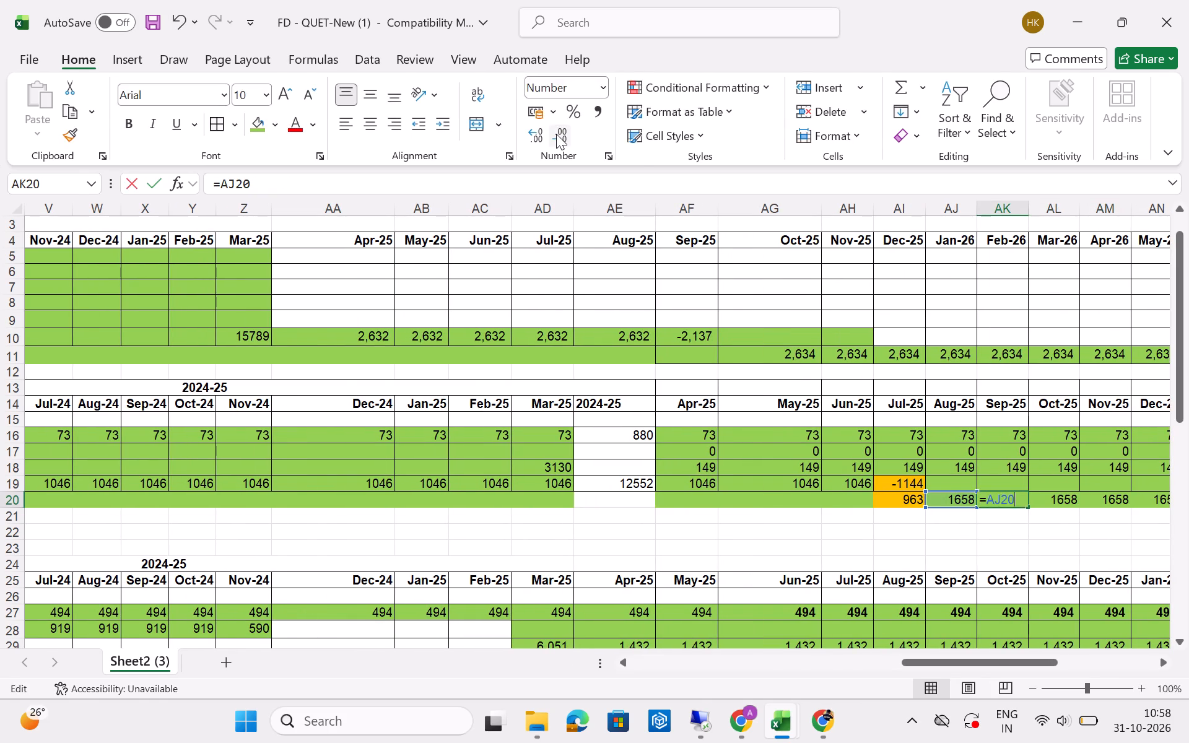
key(Escape)
Check the BEO Anukal deposit's monthly interest entries in row 20 through the Sep-26 column.
key(Right)
key(Right)
key(Right)
key(Right)
key(Right)
key(Right)
key(Right)
key(Right)
key(Right)
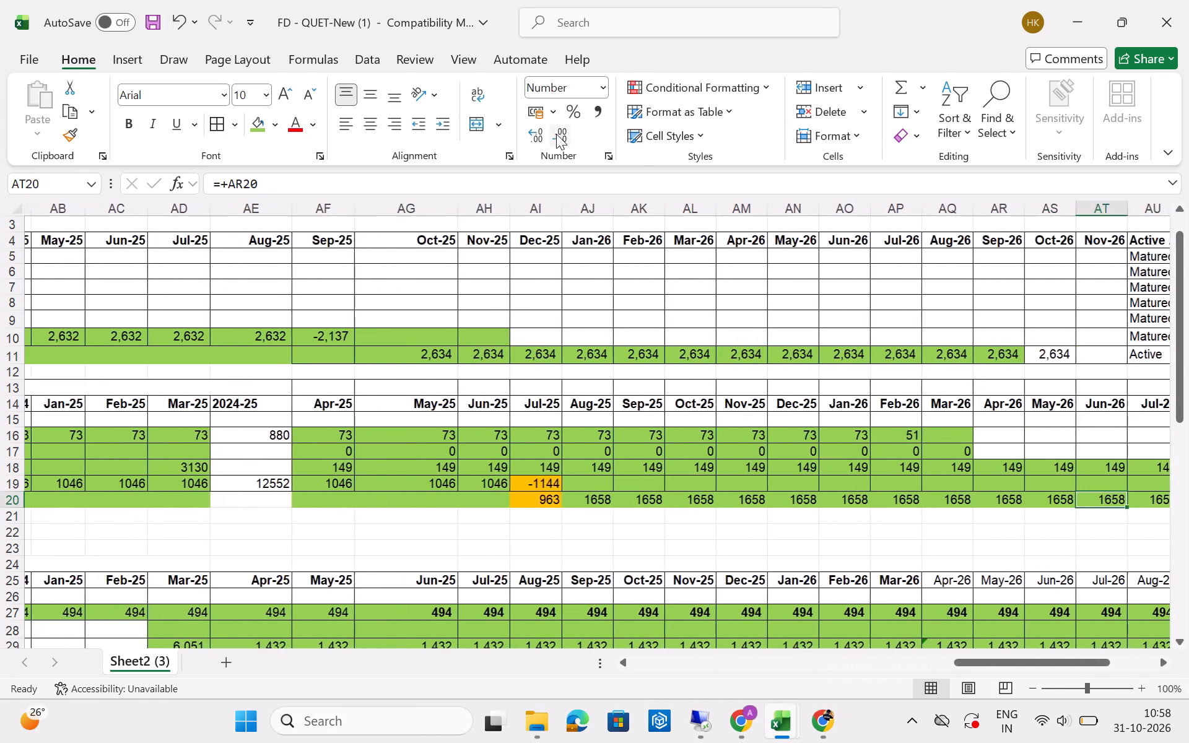
key(Right)
key(Right)
key(Right)
key(Right)
key(Right)
key(Right)
key(Left)
key(Left)
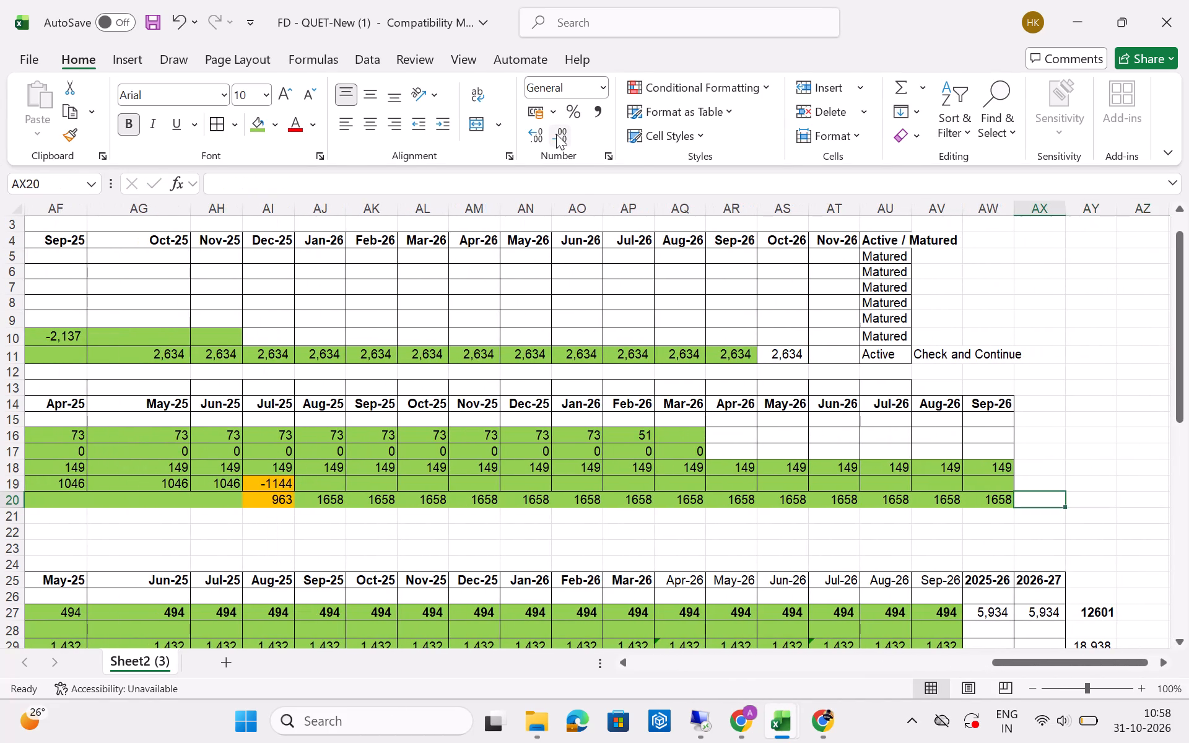
Inspect the Sep-26 interest formula of the 08-07-2023 BEO Anekal deposit in row 18.
key(Left)
key(Right)
key(Left)
key(Up)
key(Up)
key(F2)
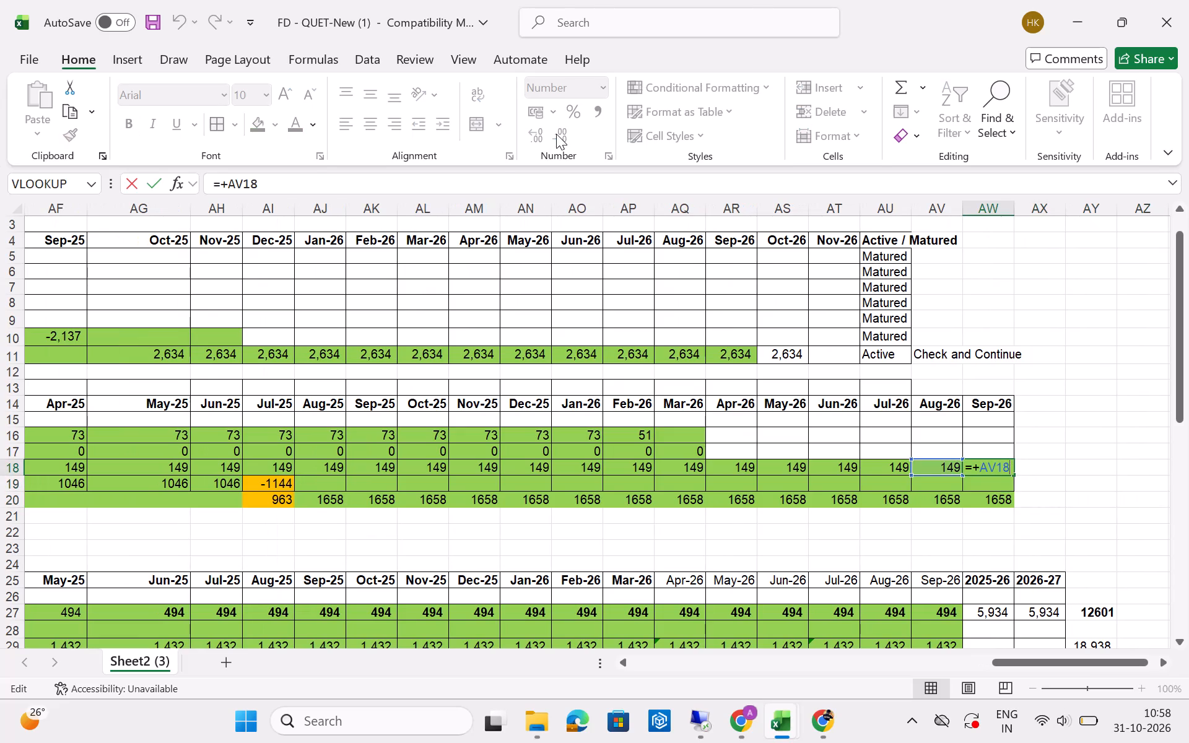
key(Escape)
Inspect the ROI entry and the Days formula of the 08-07-2023 BEO Anekal deposit in row 18.
key(Left)
key(Left)
key(Left)
key(Left)
key(Left)
key(Left)
key(Left)
key(Left)
key(Left)
key(Left)
key(Left)
key(Left)
key(Left)
key(Left)
key(Left)
key(Left)
key(Left)
key(Left)
key(Left)
key(Left)
key(Left)
key(Left)
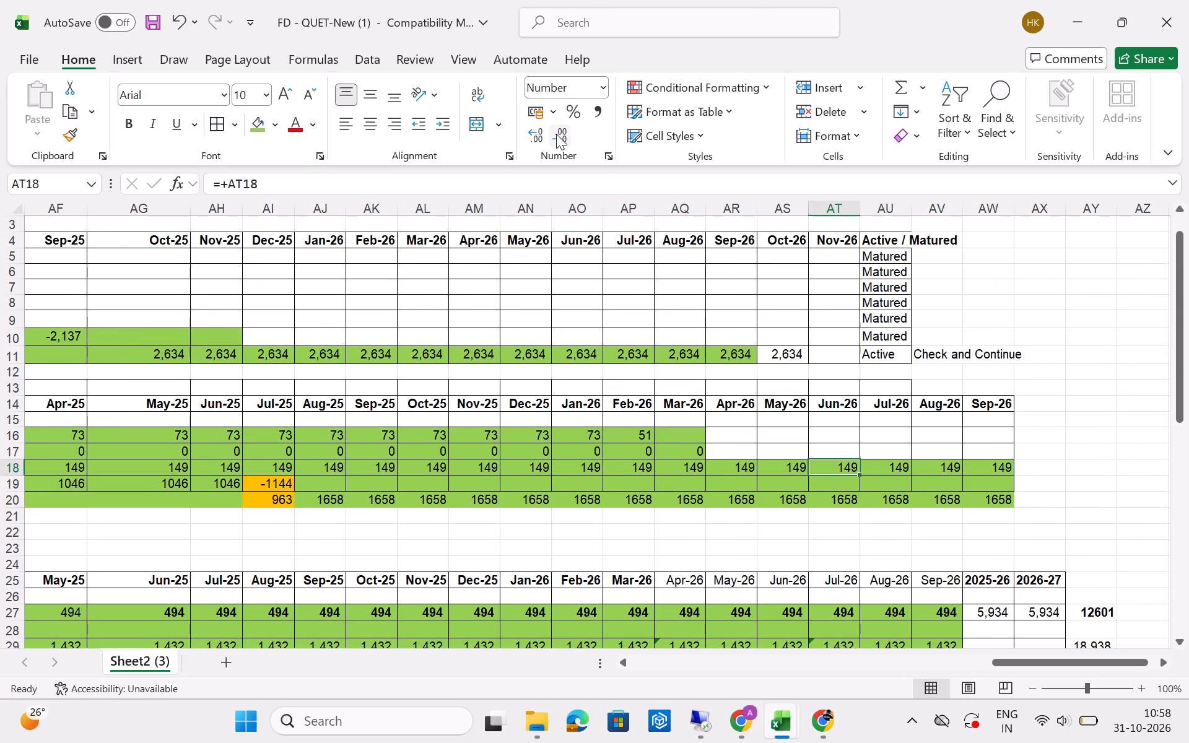
key(Left)
key(Left)
key(Left)
key(Left)
key(Left)
key(Left)
key(Left)
key(Left)
key(Left)
key(Left)
key(Left)
key(Left)
key(Left)
key(Left)
key(Left)
key(Left)
key(Left)
key(Left)
key(Left)
key(Left)
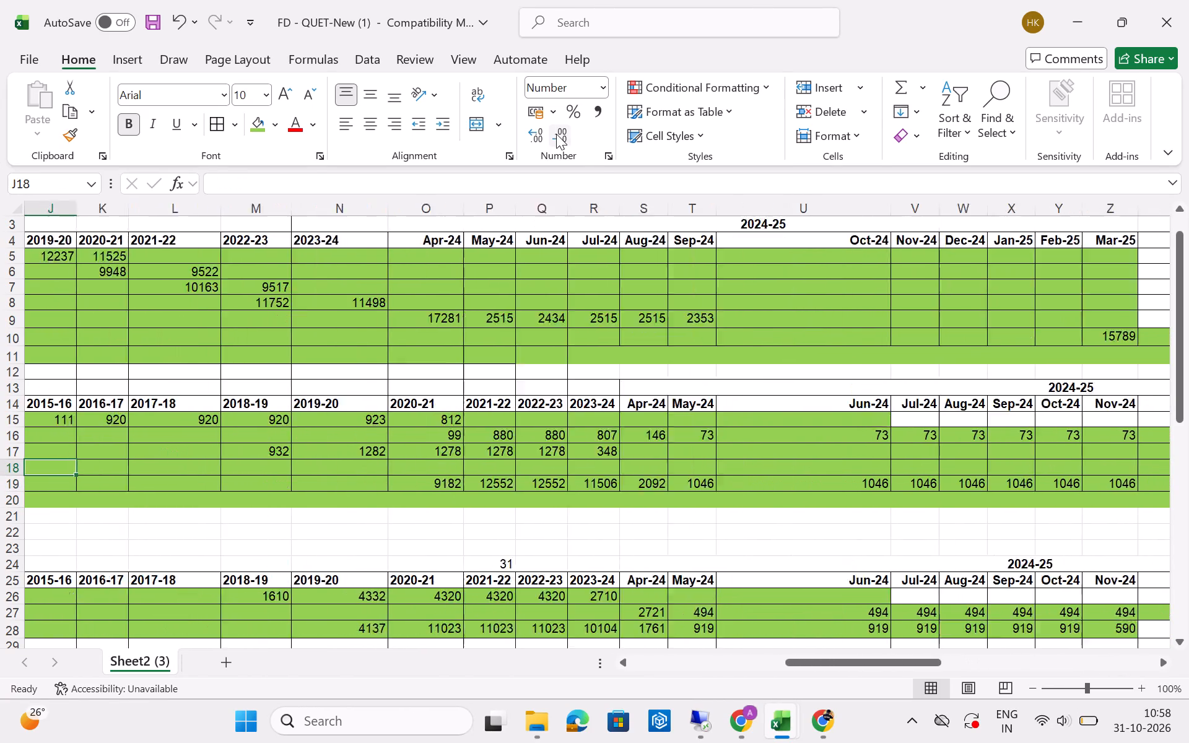
key(Right)
key(Right)
key(Right)
key(Right)
key(Right)
key(Right)
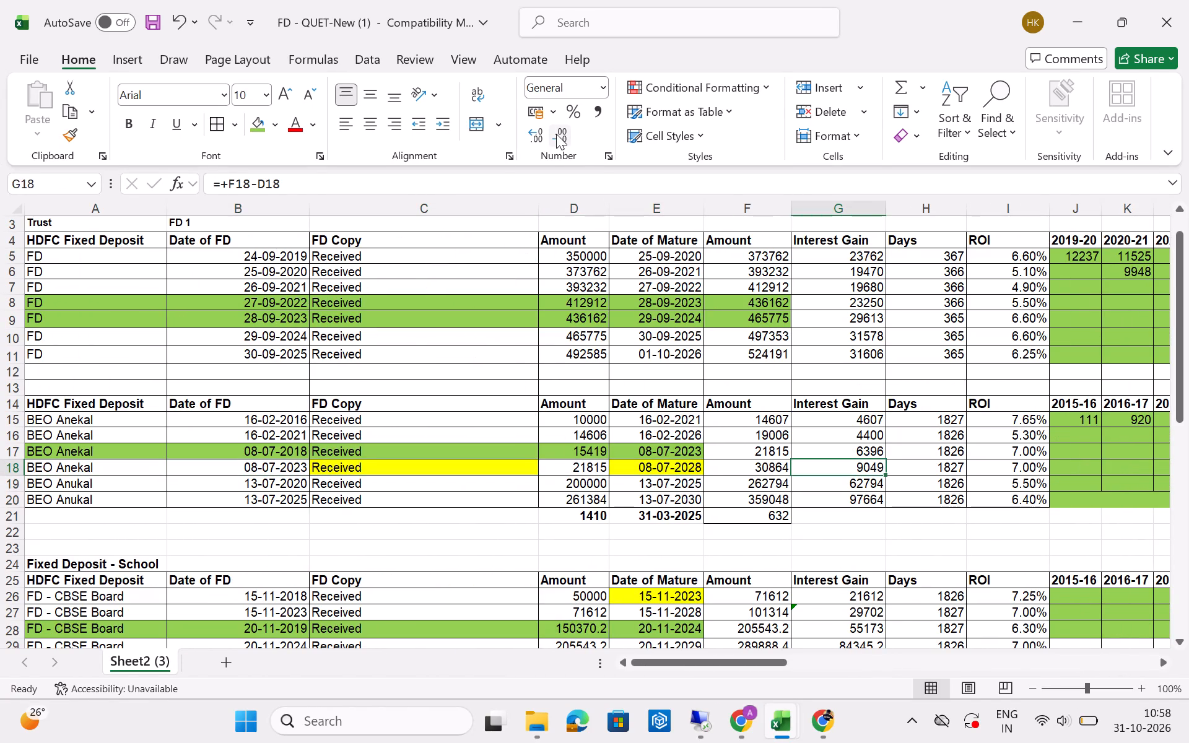
key(Right)
key(Right)
key(Right)
key(Left)
key(F2)
key(Escape)
key(Left)
key(F2)
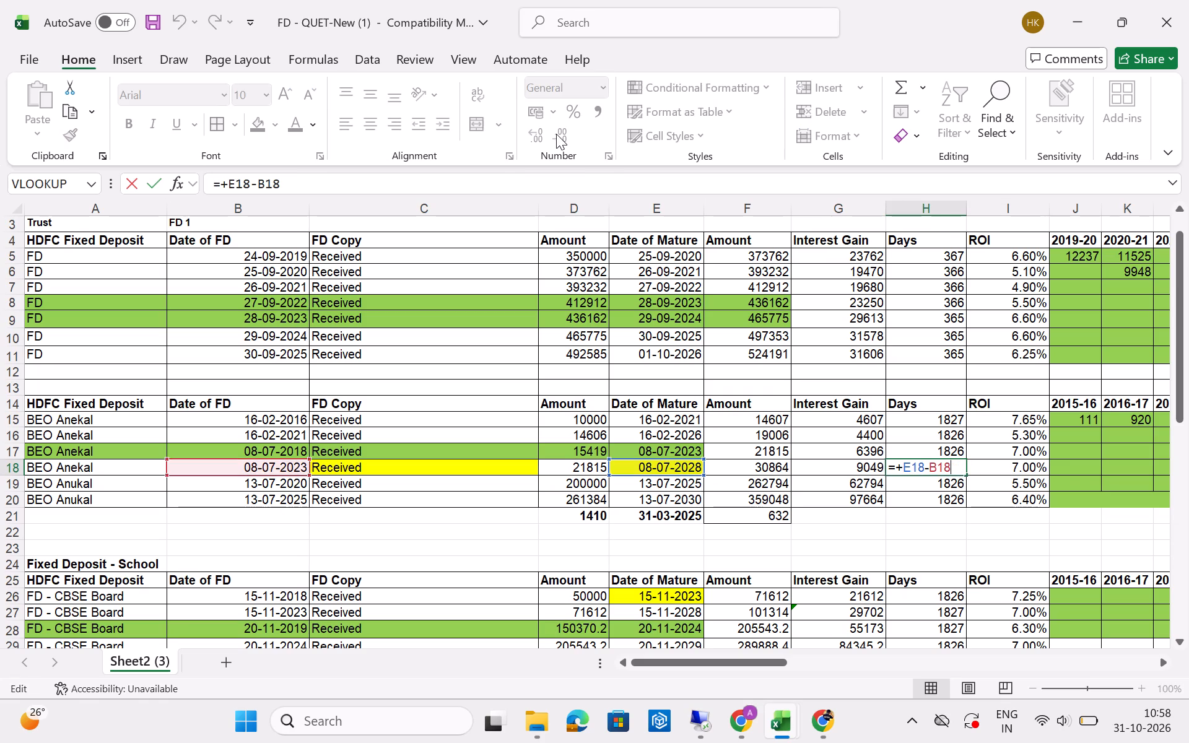
key(Escape)
Inspect the Mar-25 interest formula of the BEO Anekal deposit in row 18.
key(Right)
key(Right)
key(Right)
key(Right)
key(Right)
key(Right)
key(Right)
key(Right)
key(Right)
key(Right)
key(Right)
key(Right)
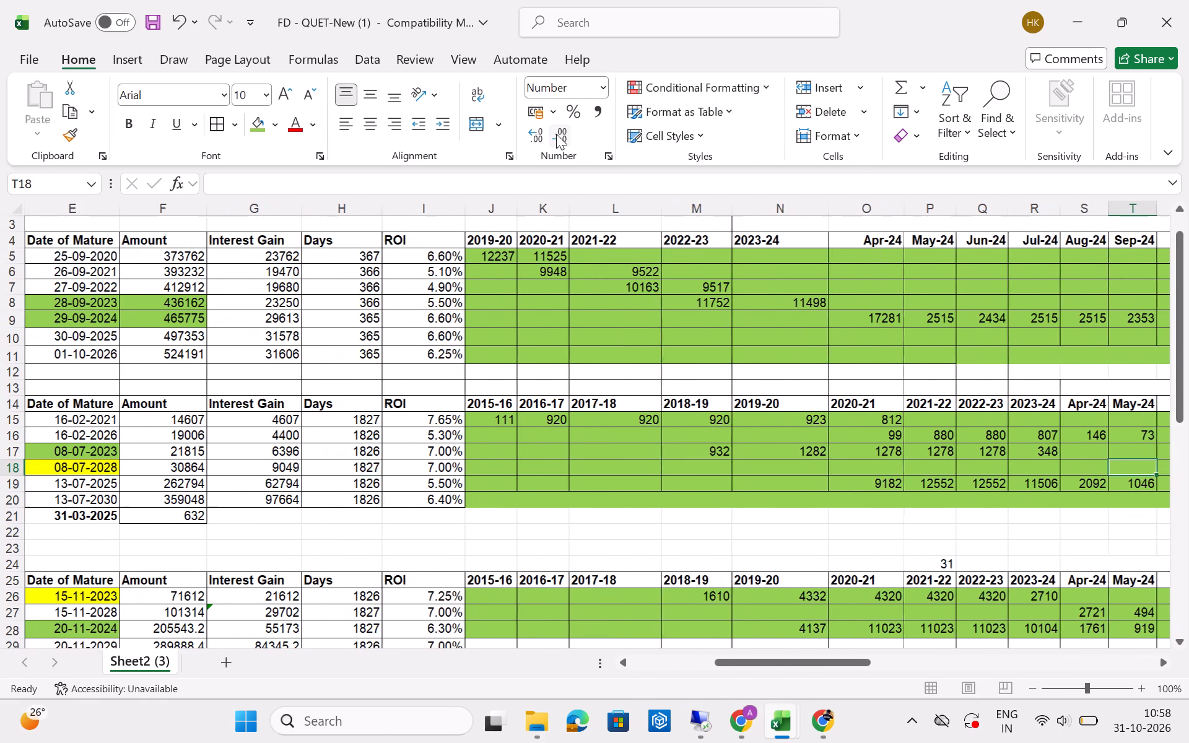
key(Left)
key(Right)
key(Right)
key(Right)
key(Right)
key(Right)
key(Right)
key(Right)
key(Right)
key(Right)
key(Right)
key(Right)
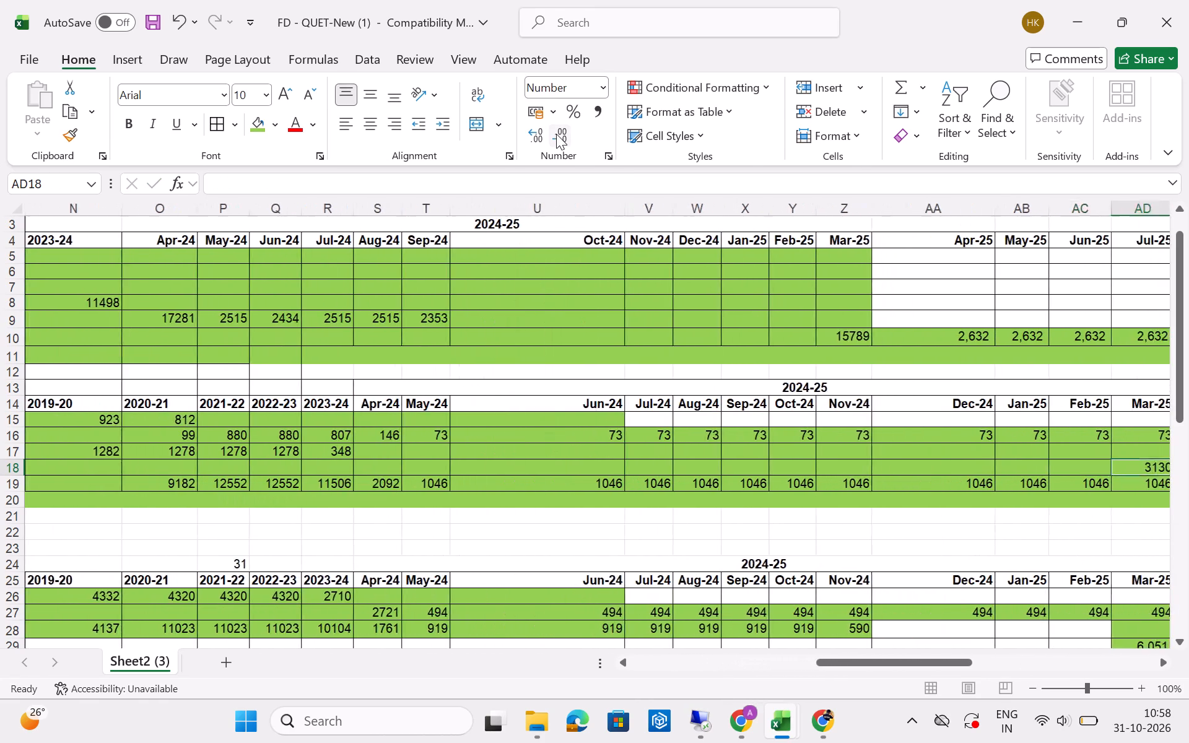
key(Right)
key(Left)
key(F2)
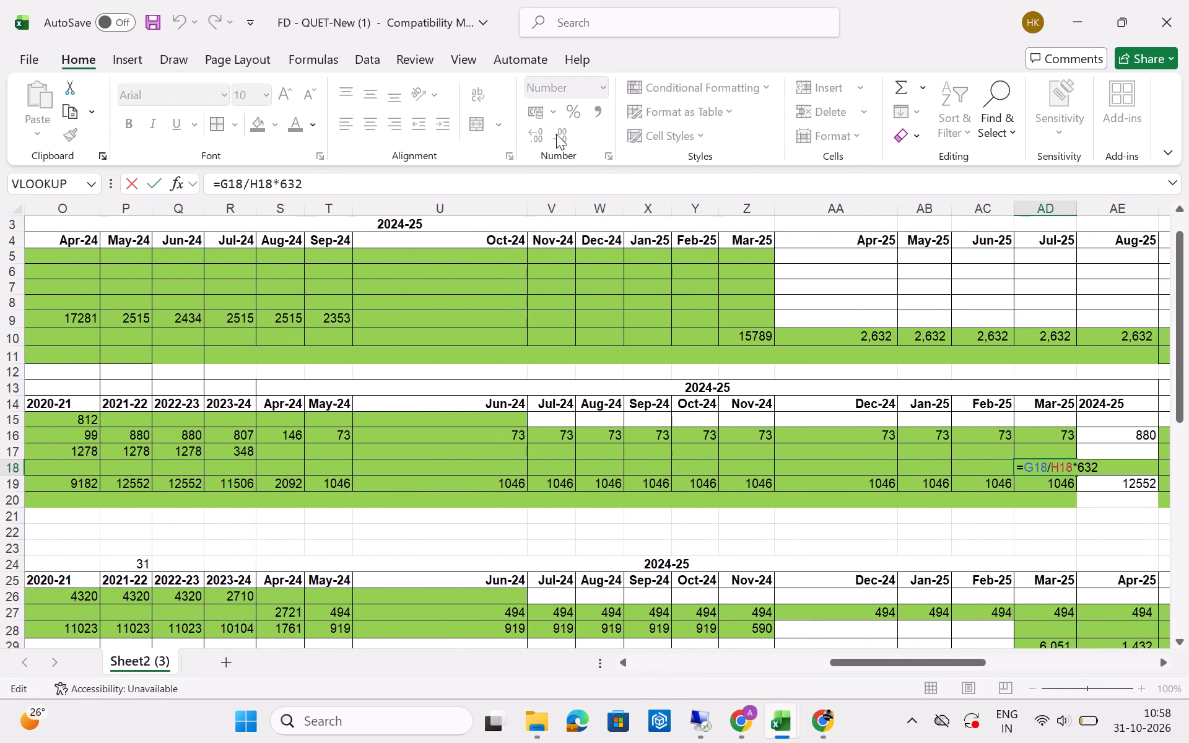
key(Escape)
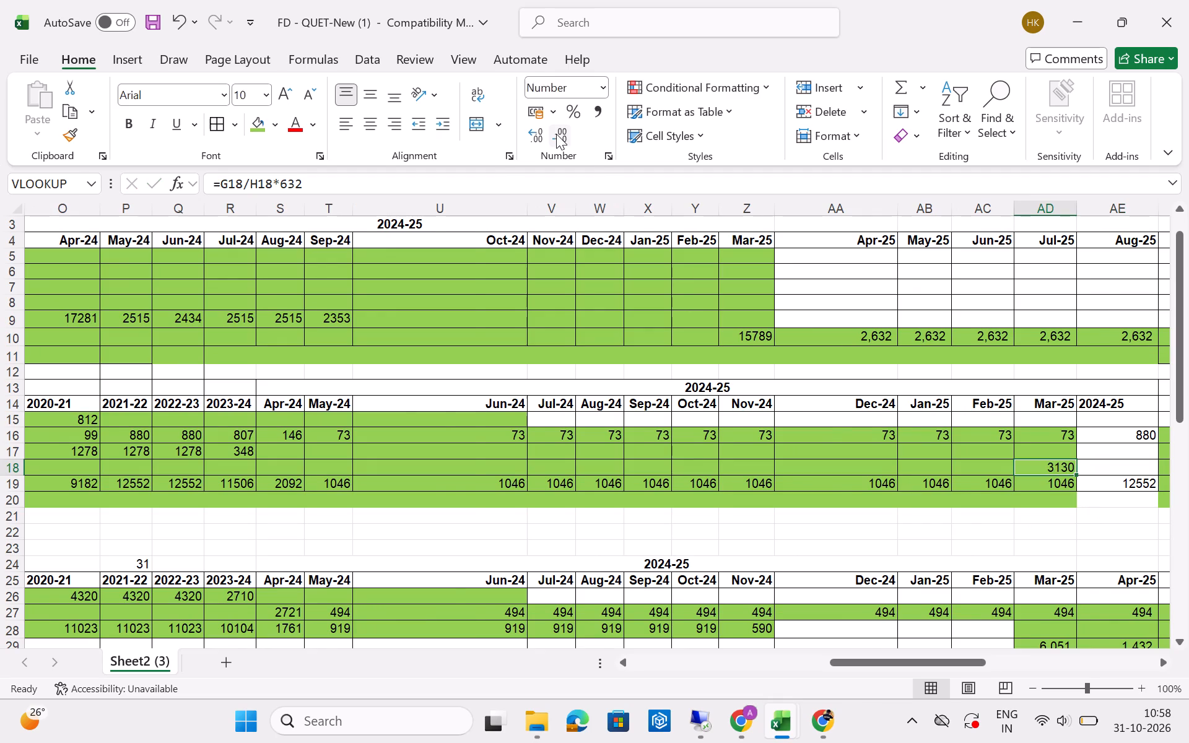
Examine row 18's Apr-25 interest formula together with the Interest Gain and Days cells it refers to.
key(Right)
key(Right)
key(Right)
key(Right)
key(Left)
key(Left)
key(F2)
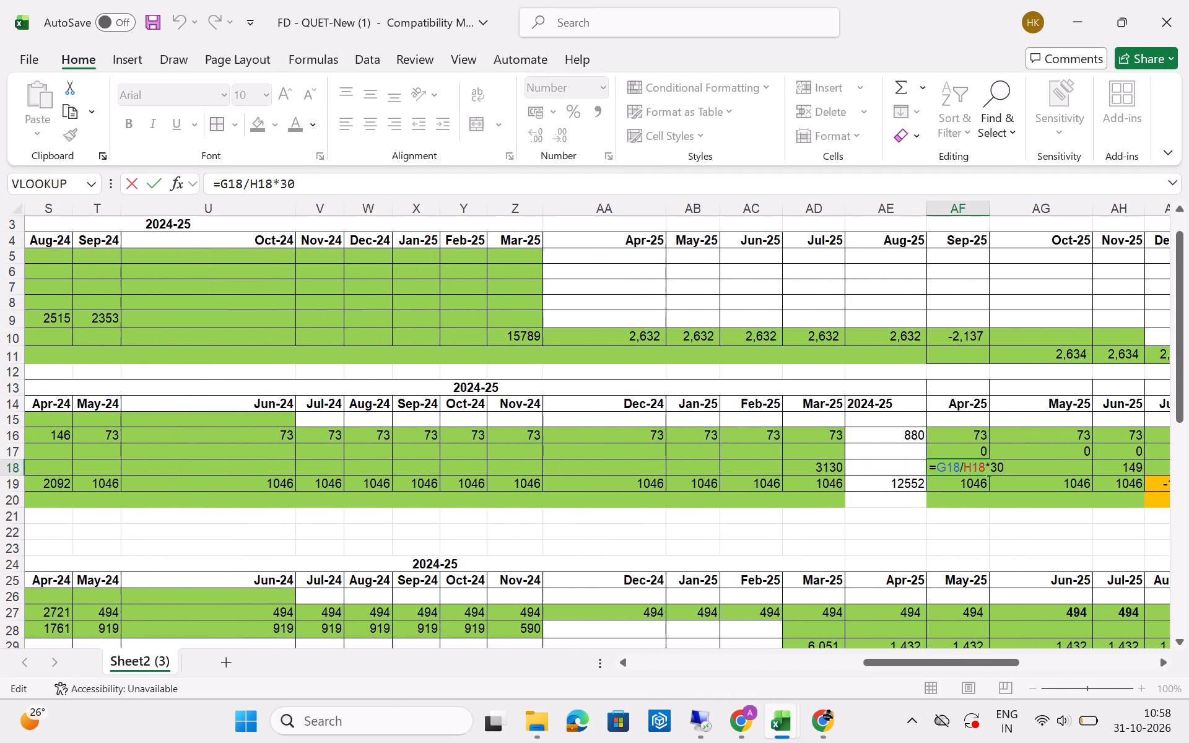
drag(917, 659, 671, 646)
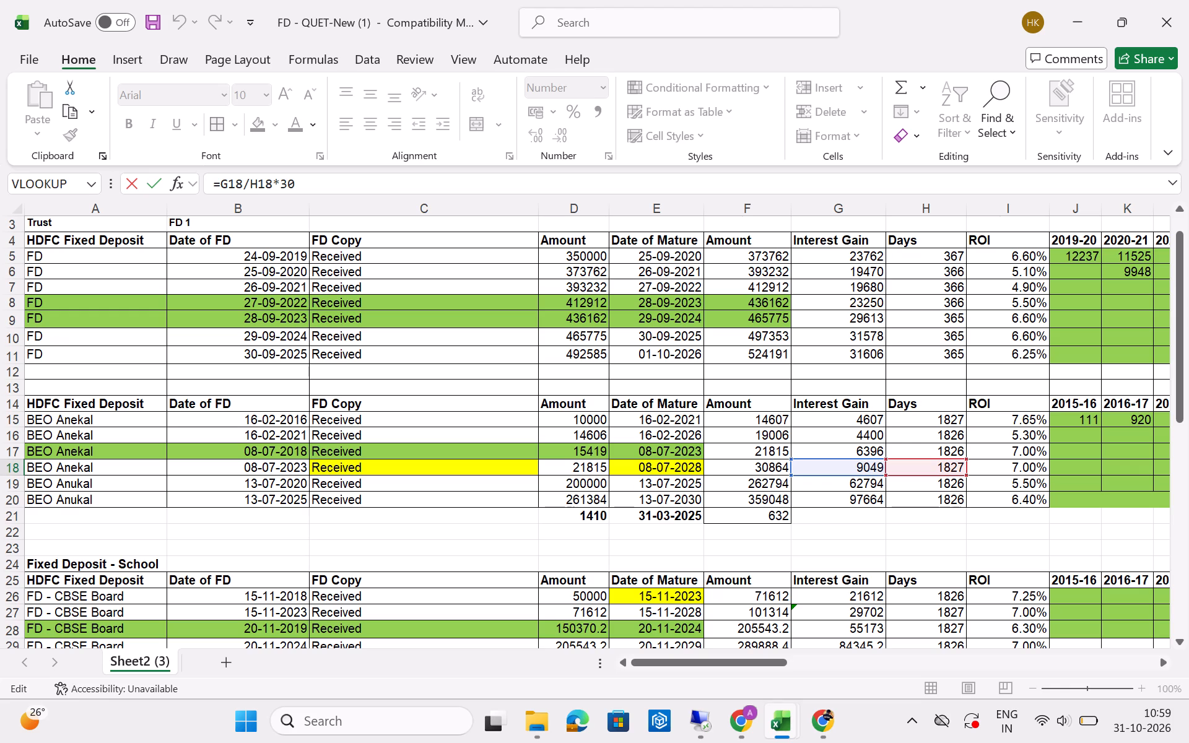
key(Escape)
Inspect the monthly interest formulas of the BEO Anekal deposit in row 18 from Apr-25 through Aug-25.
key(Right)
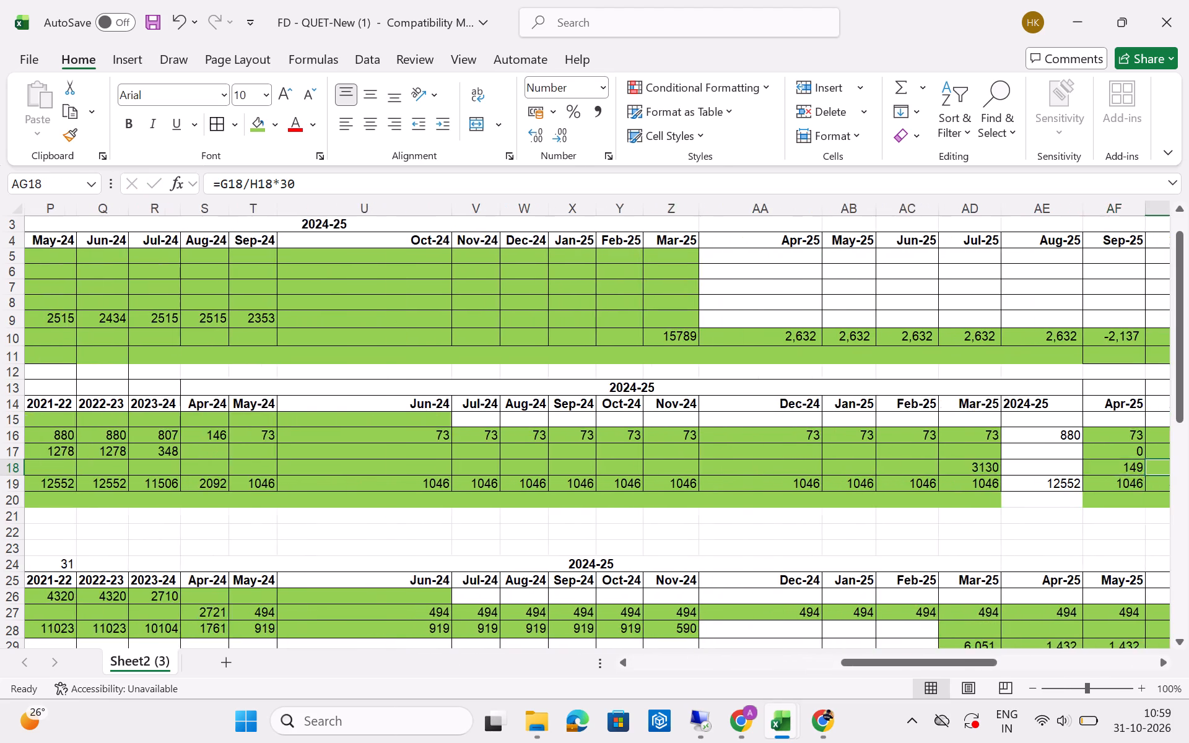
key(Right)
key(Left)
key(Left)
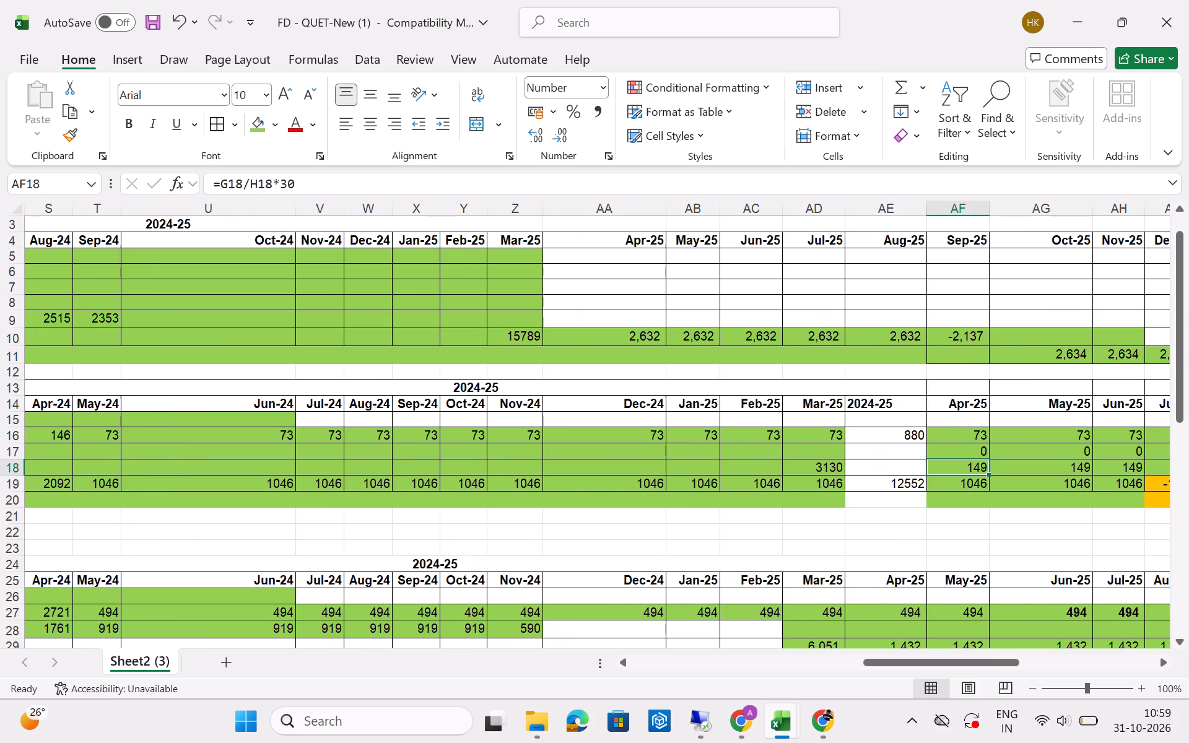
key(F2)
key(Escape)
key(Right)
key(F2)
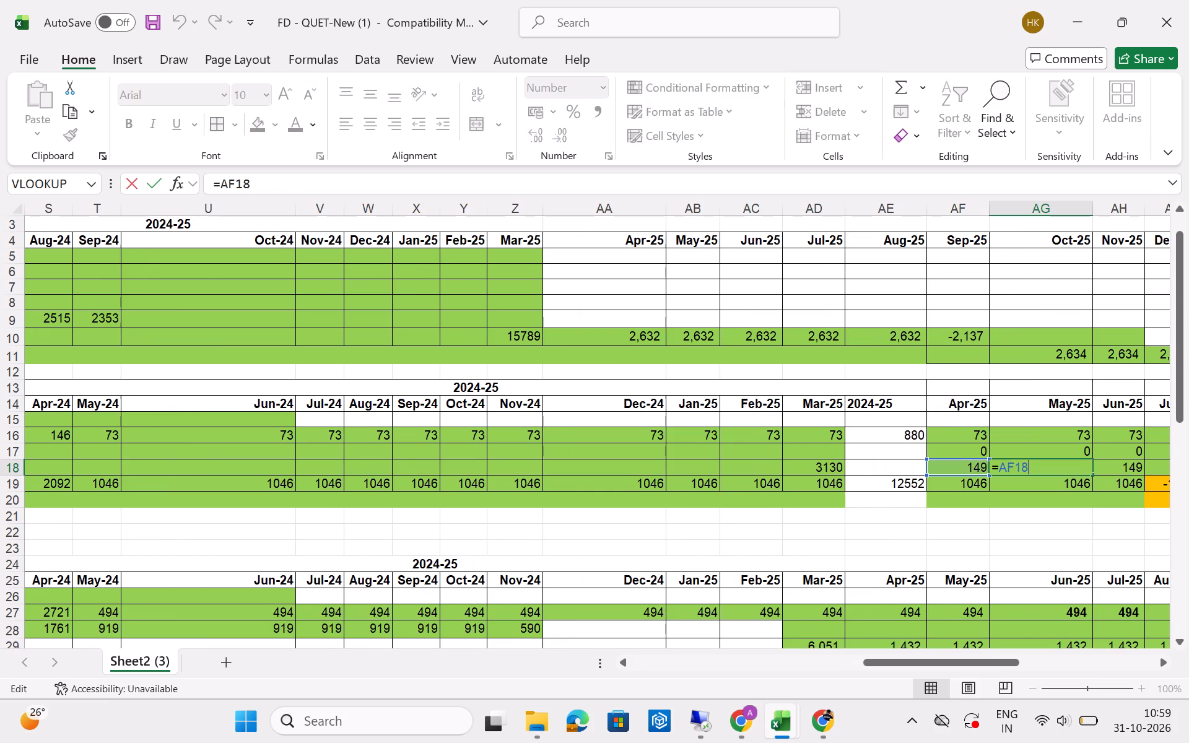
key(Escape)
key(Right)
key(F2)
key(Escape)
key(Right)
key(F2)
key(Escape)
key(Right)
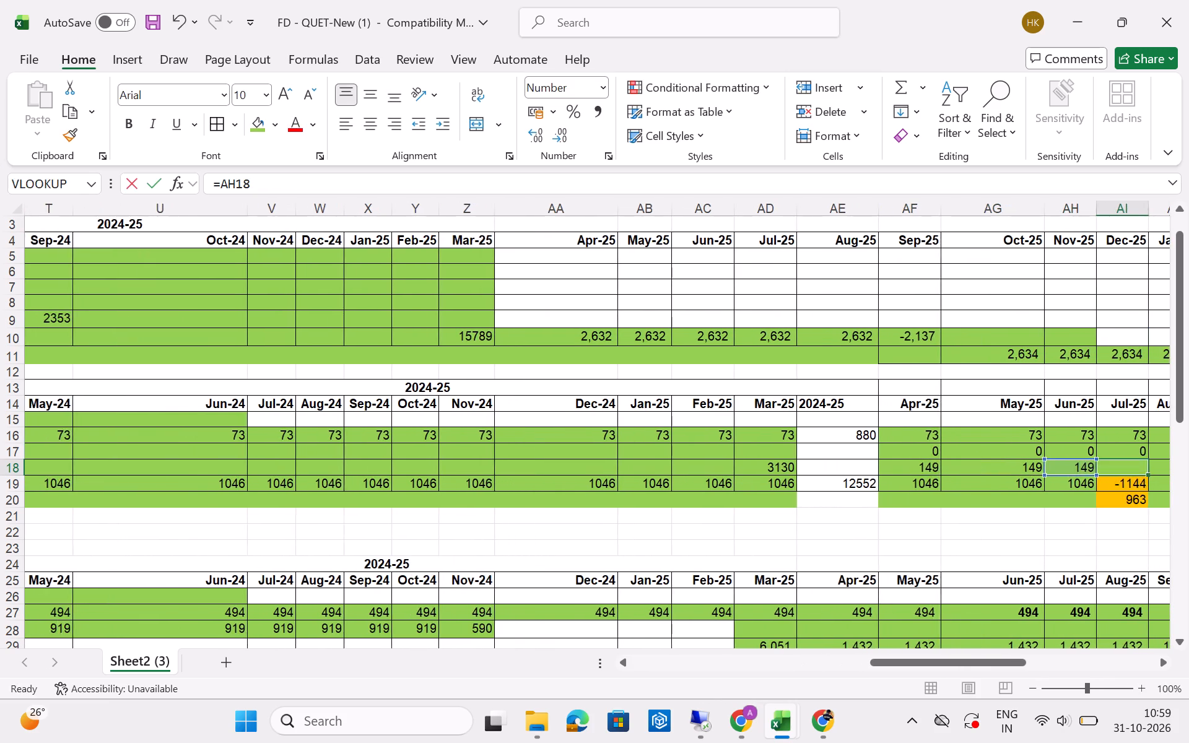
key(F2)
key(Escape)
Check the BEO Anekal deposit's remaining monthly interest entries in row 18 and inspect the formula in the Sep-26 column.
key(Right)
key(Right)
key(Left)
key(Right)
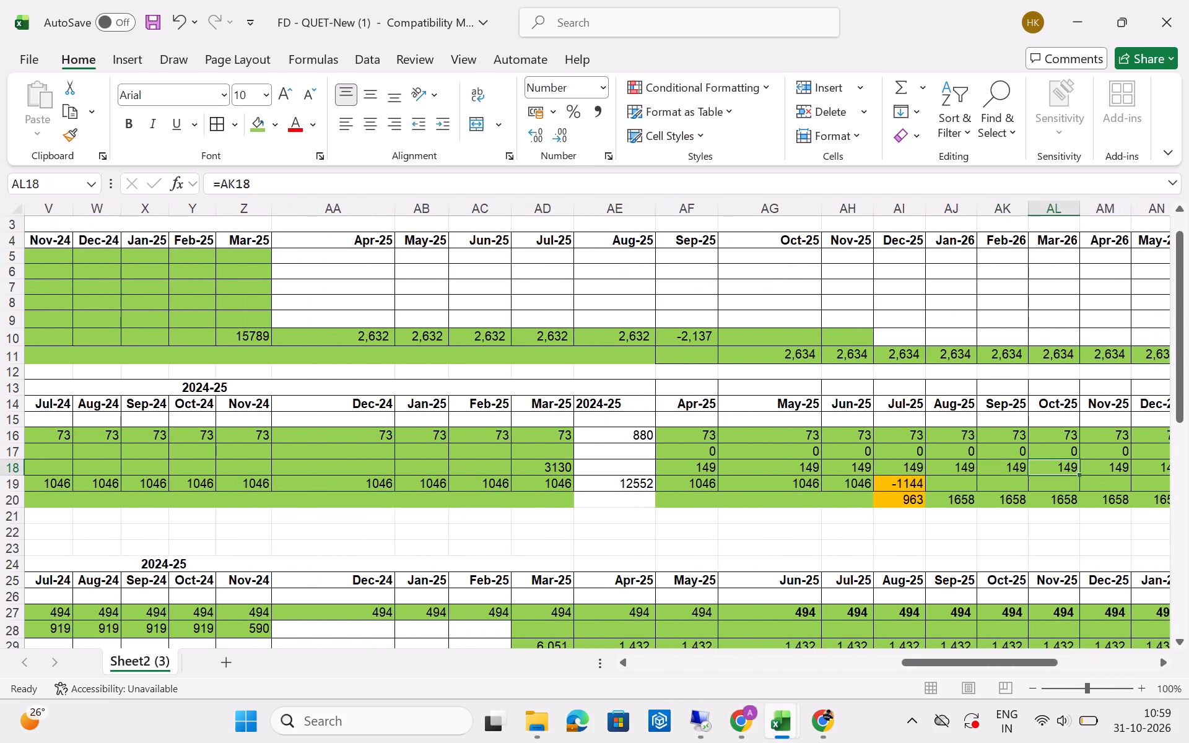
key(Left)
key(Left)
key(Left)
key(Left)
key(Left)
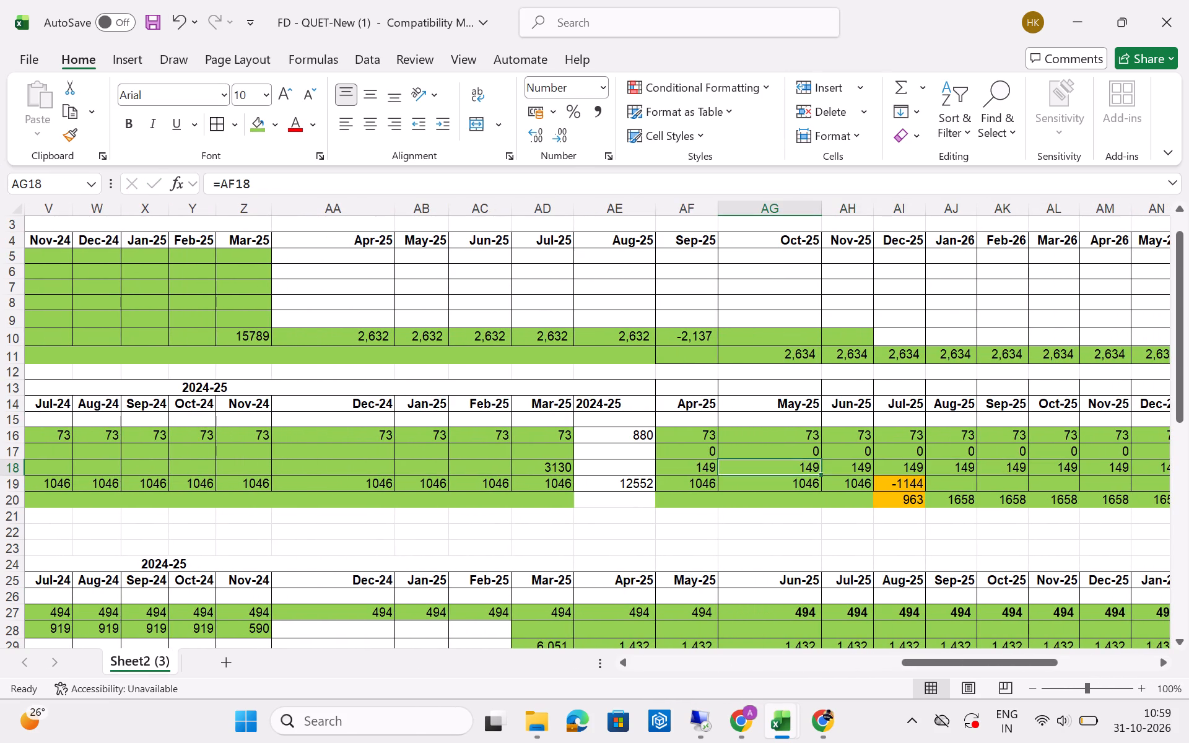
key(Down)
key(Down)
key(Down)
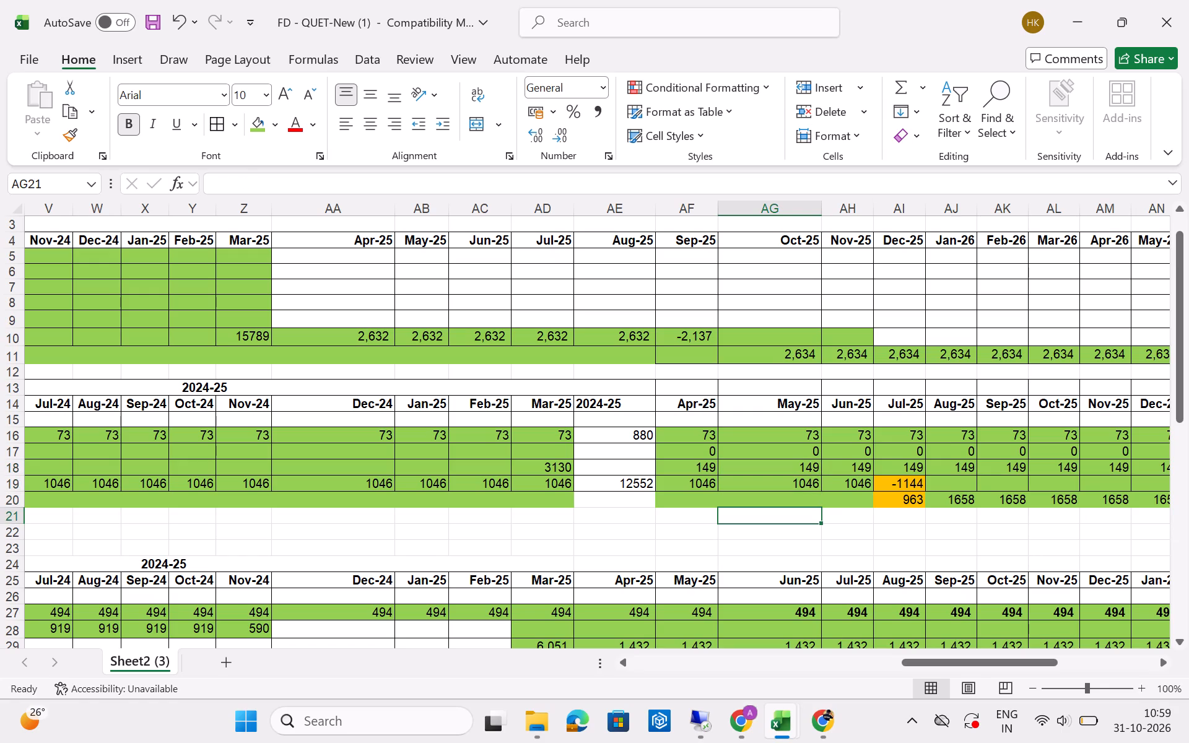
key(Up)
key(Up)
key(Up)
key(Right)
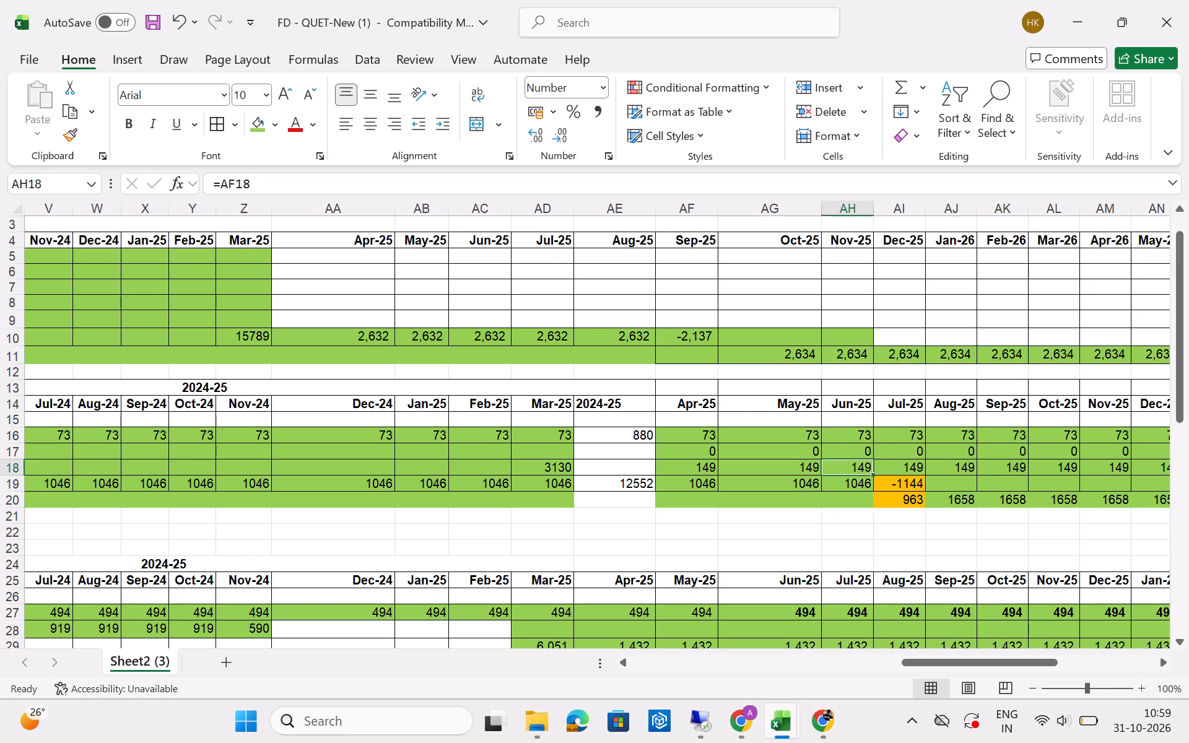
key(Right)
key(Right)
key(Right)
key(Right)
key(Right)
key(Right)
key(Right)
key(Right)
key(Right)
key(Right)
key(Right)
key(Right)
key(Right)
key(Right)
key(Right)
key(Right)
key(Right)
key(Left)
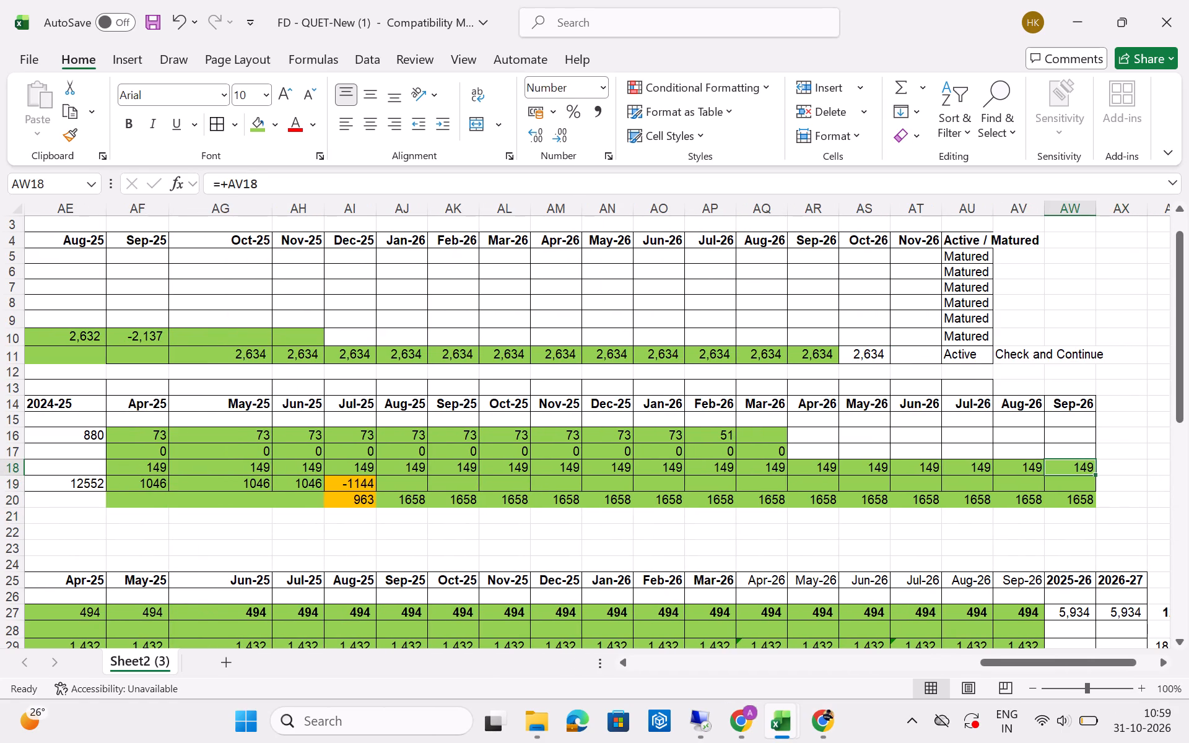
key(F2)
key(Escape)
key(Right)
key(Right)
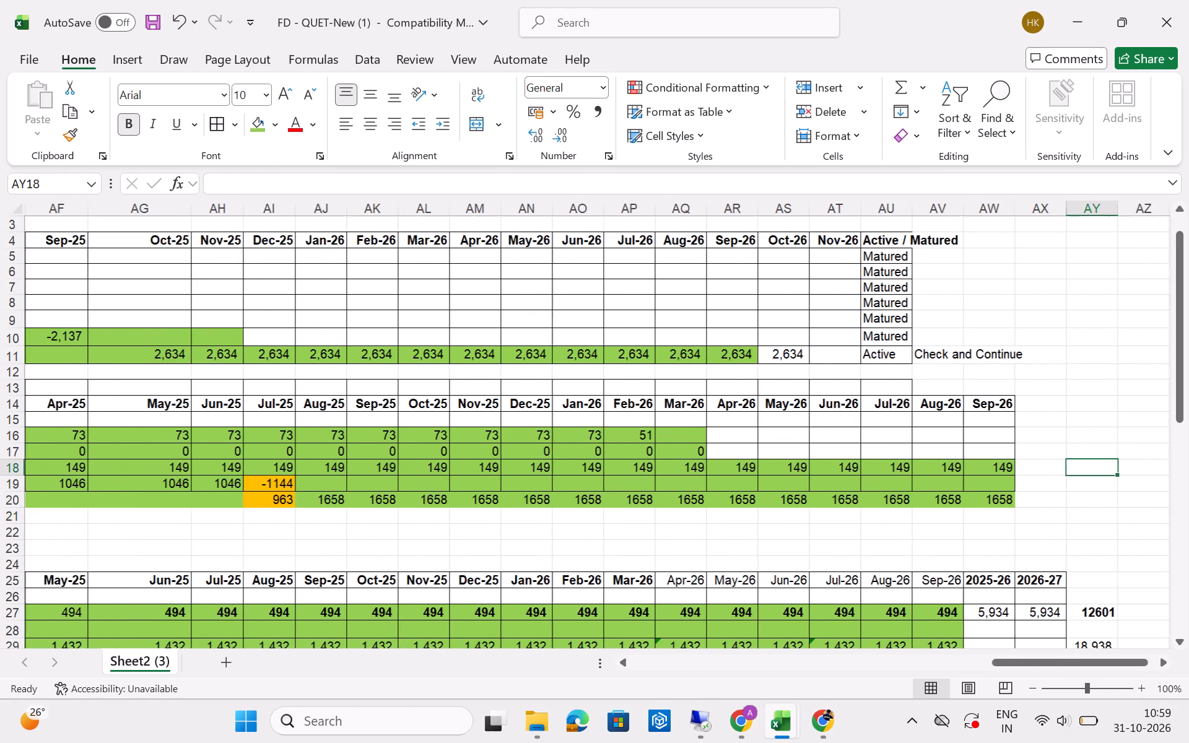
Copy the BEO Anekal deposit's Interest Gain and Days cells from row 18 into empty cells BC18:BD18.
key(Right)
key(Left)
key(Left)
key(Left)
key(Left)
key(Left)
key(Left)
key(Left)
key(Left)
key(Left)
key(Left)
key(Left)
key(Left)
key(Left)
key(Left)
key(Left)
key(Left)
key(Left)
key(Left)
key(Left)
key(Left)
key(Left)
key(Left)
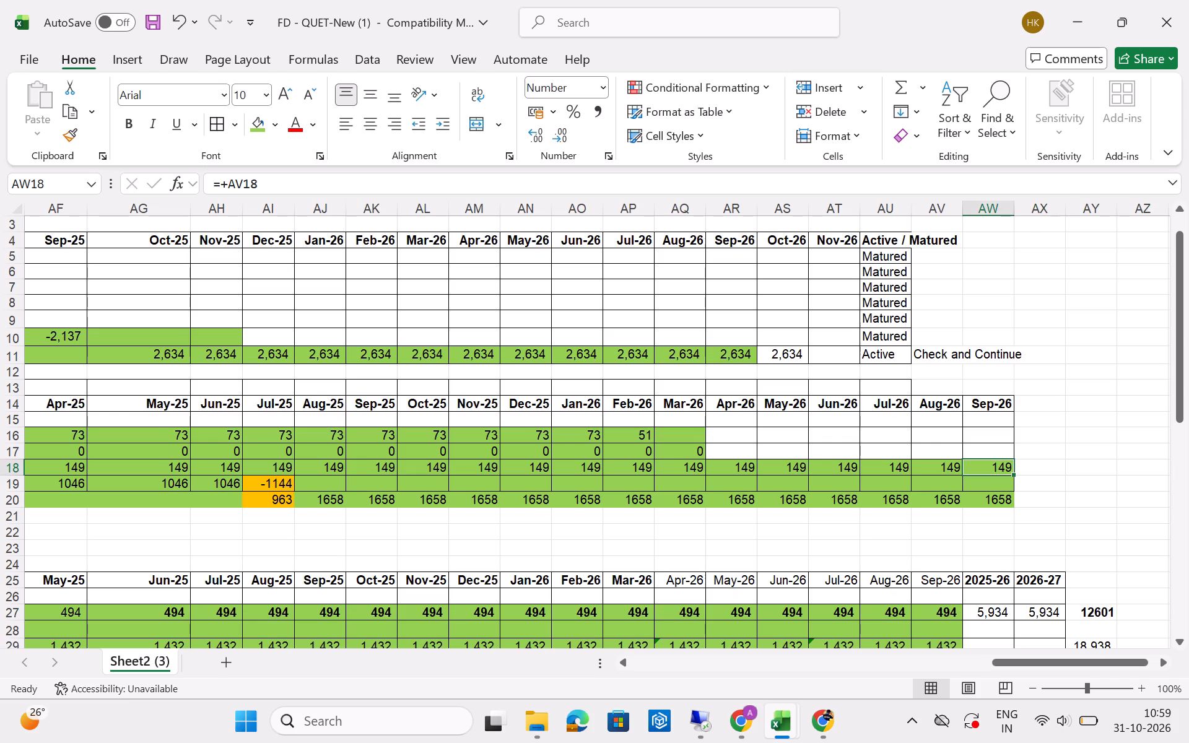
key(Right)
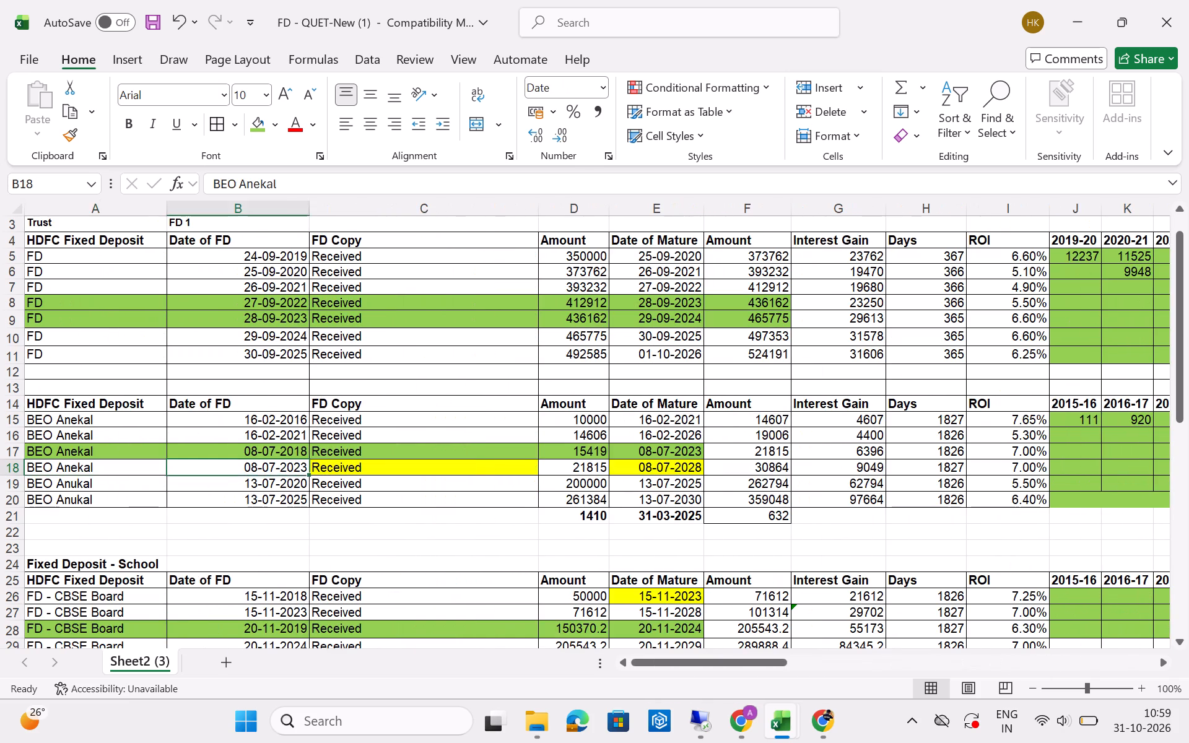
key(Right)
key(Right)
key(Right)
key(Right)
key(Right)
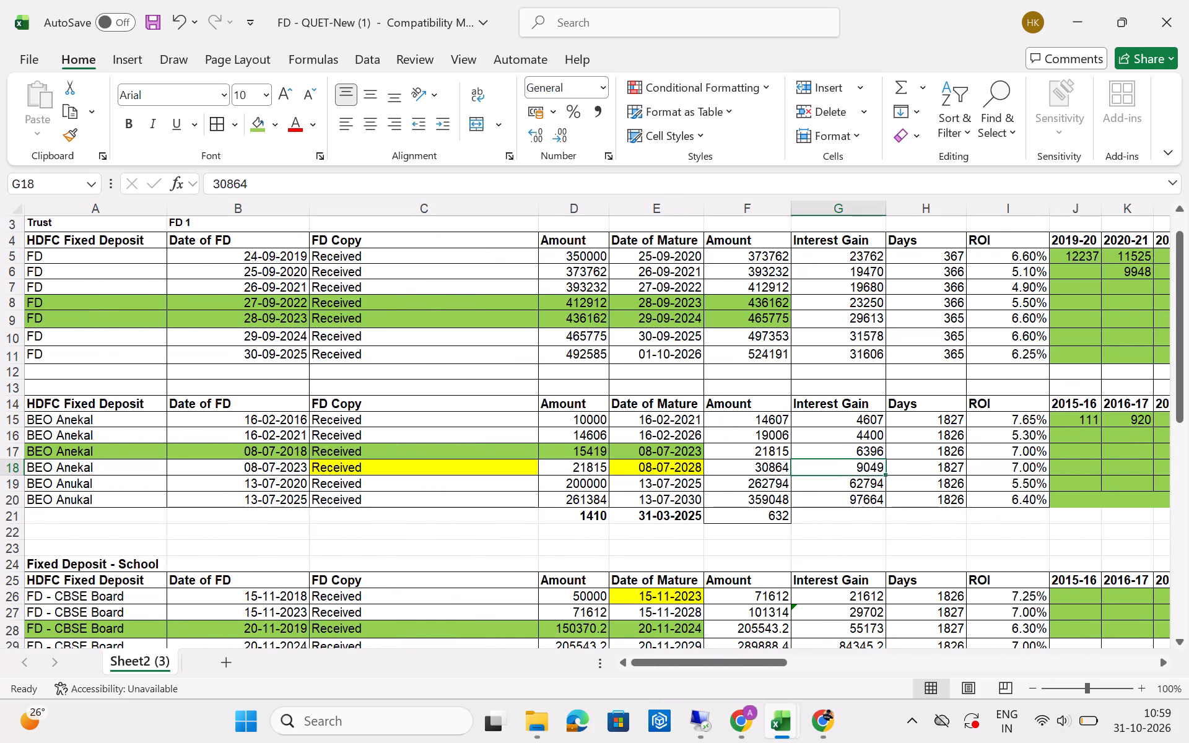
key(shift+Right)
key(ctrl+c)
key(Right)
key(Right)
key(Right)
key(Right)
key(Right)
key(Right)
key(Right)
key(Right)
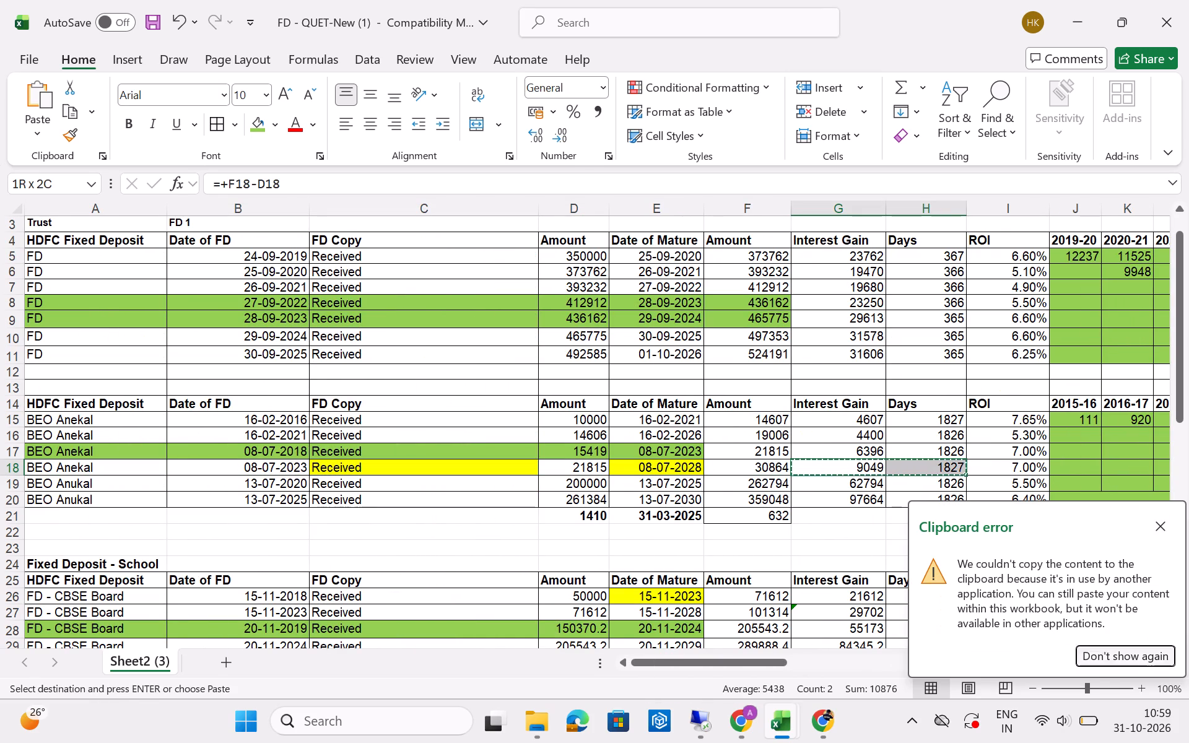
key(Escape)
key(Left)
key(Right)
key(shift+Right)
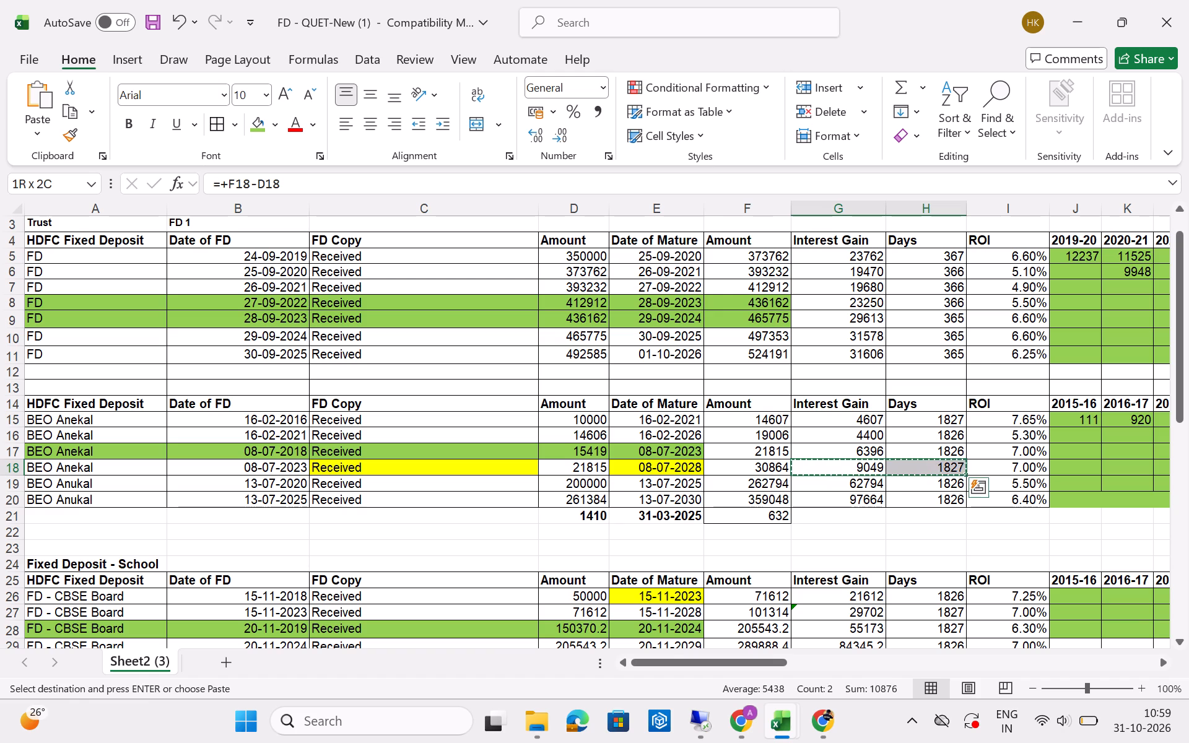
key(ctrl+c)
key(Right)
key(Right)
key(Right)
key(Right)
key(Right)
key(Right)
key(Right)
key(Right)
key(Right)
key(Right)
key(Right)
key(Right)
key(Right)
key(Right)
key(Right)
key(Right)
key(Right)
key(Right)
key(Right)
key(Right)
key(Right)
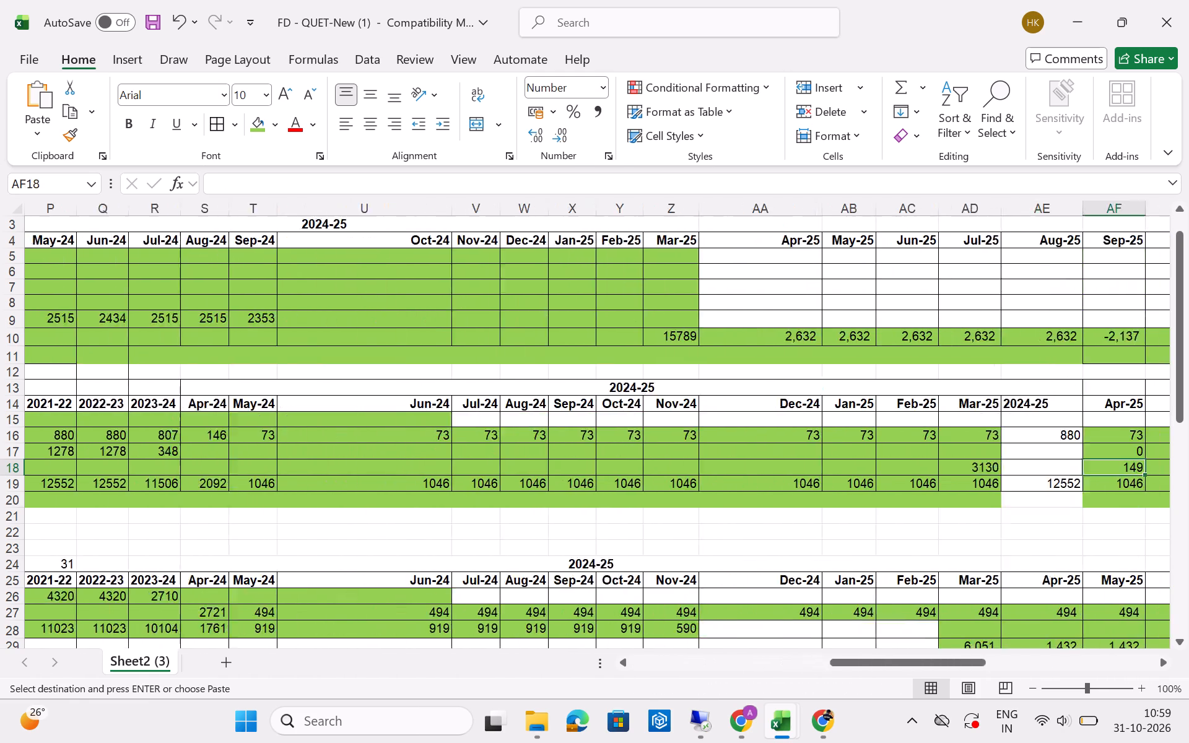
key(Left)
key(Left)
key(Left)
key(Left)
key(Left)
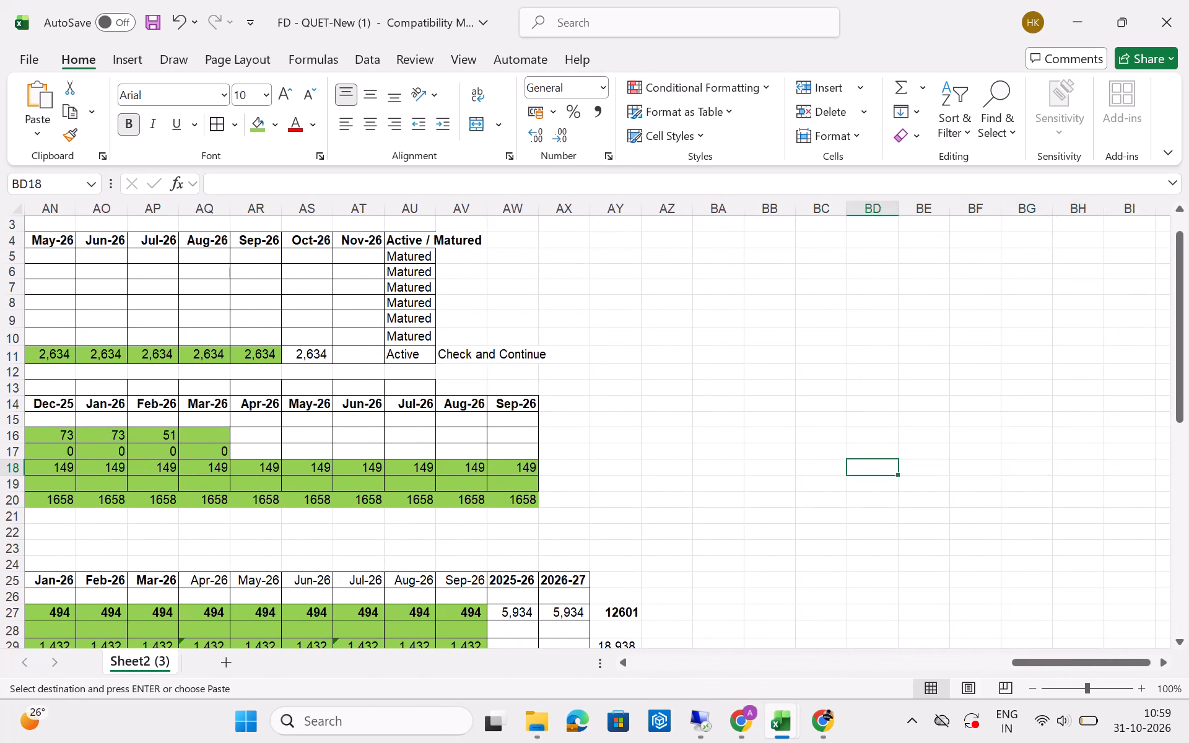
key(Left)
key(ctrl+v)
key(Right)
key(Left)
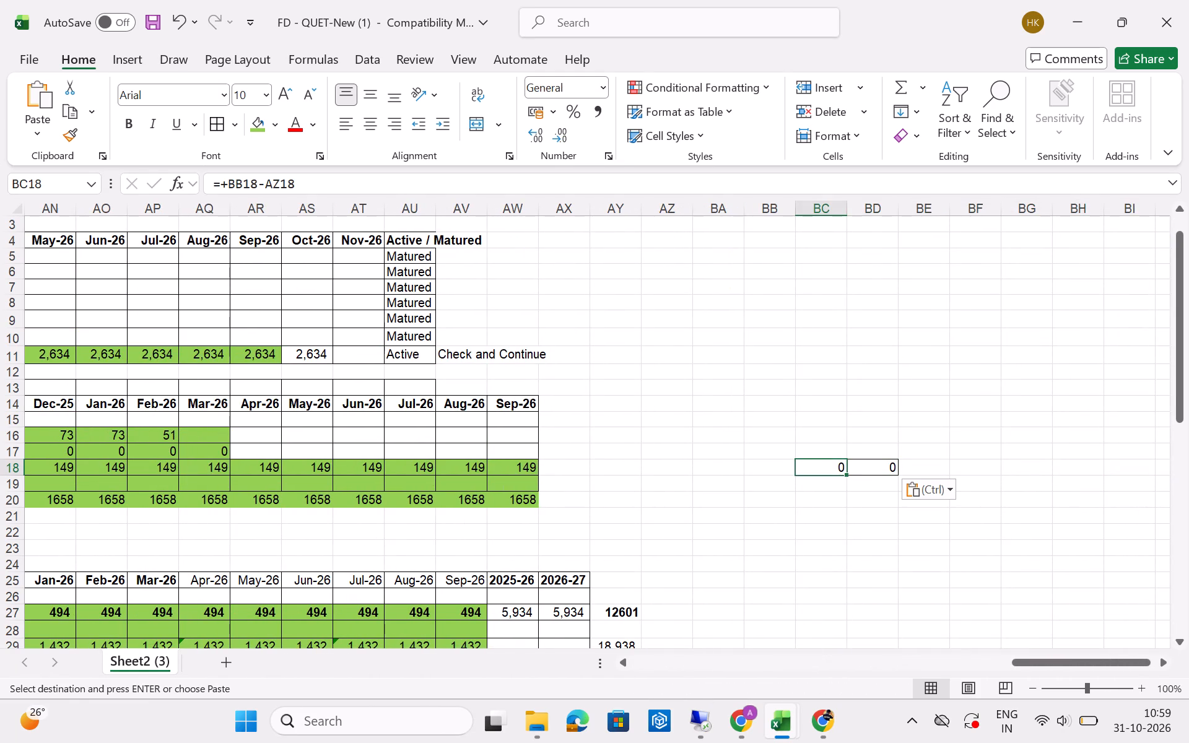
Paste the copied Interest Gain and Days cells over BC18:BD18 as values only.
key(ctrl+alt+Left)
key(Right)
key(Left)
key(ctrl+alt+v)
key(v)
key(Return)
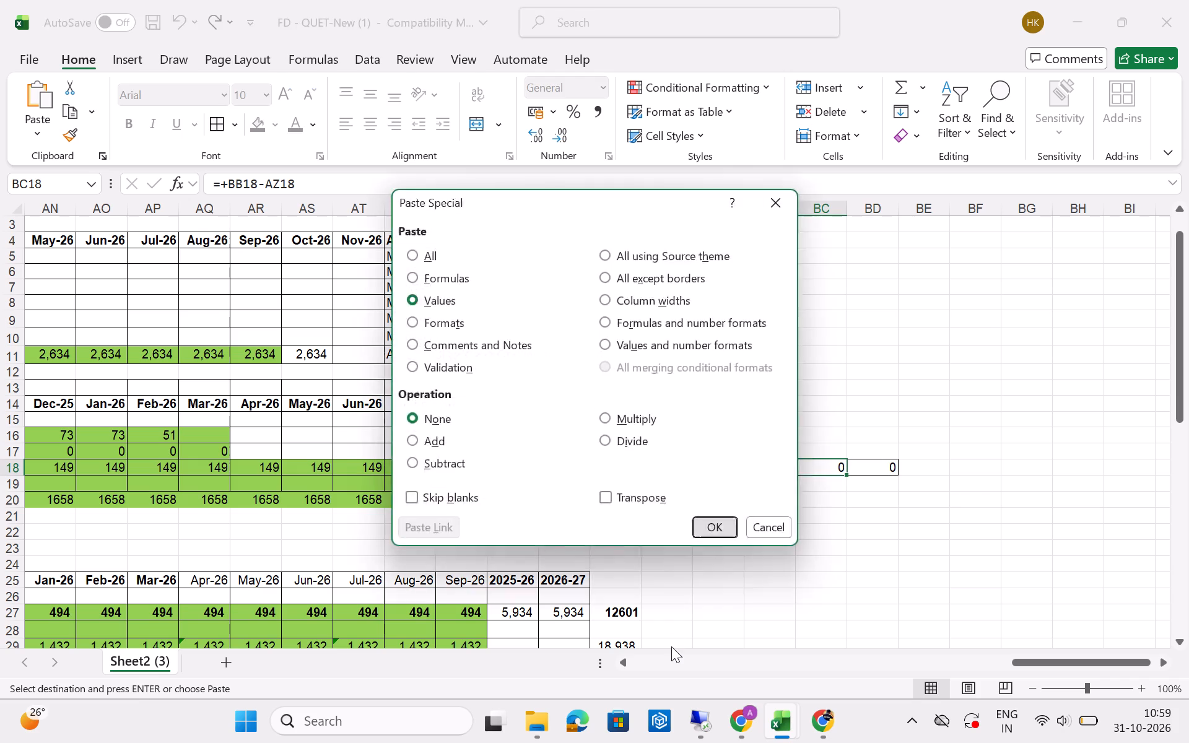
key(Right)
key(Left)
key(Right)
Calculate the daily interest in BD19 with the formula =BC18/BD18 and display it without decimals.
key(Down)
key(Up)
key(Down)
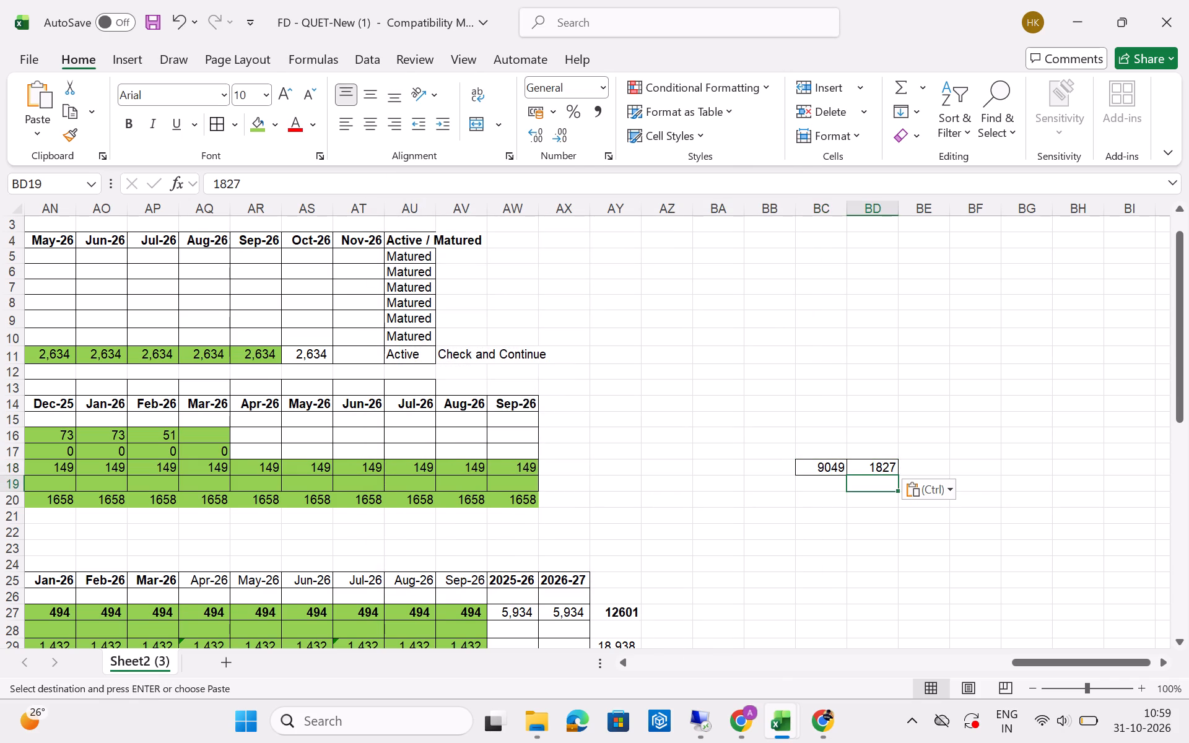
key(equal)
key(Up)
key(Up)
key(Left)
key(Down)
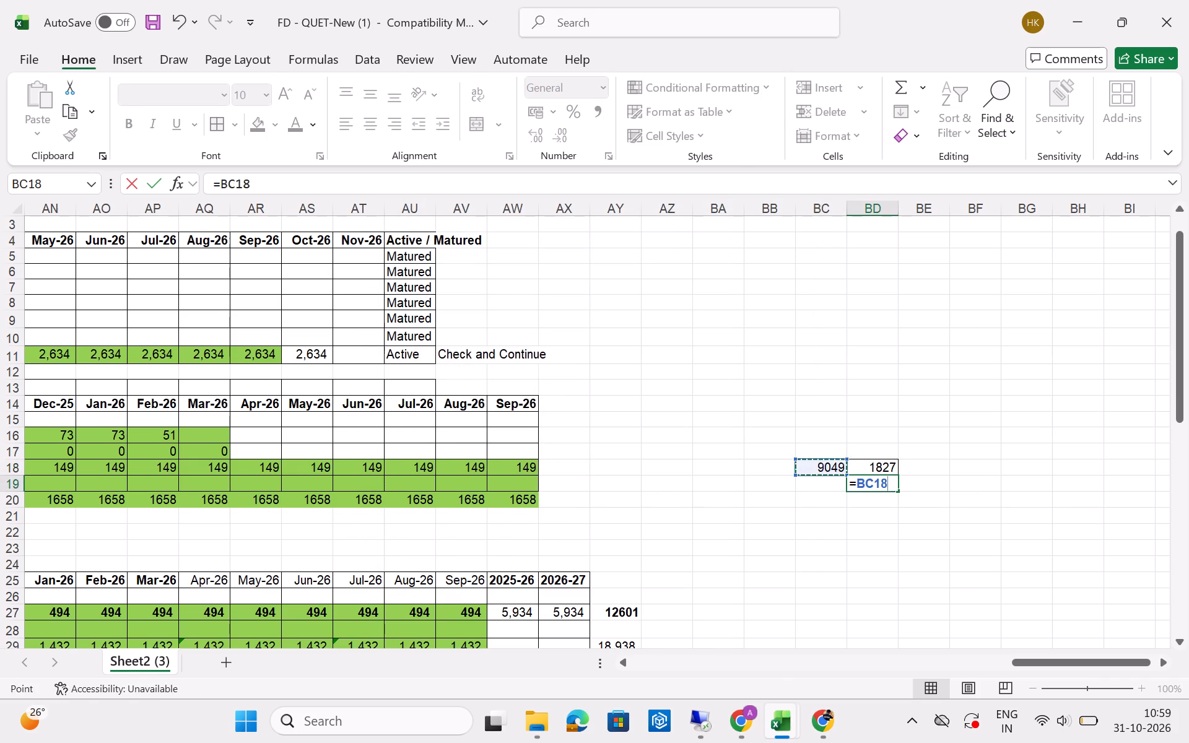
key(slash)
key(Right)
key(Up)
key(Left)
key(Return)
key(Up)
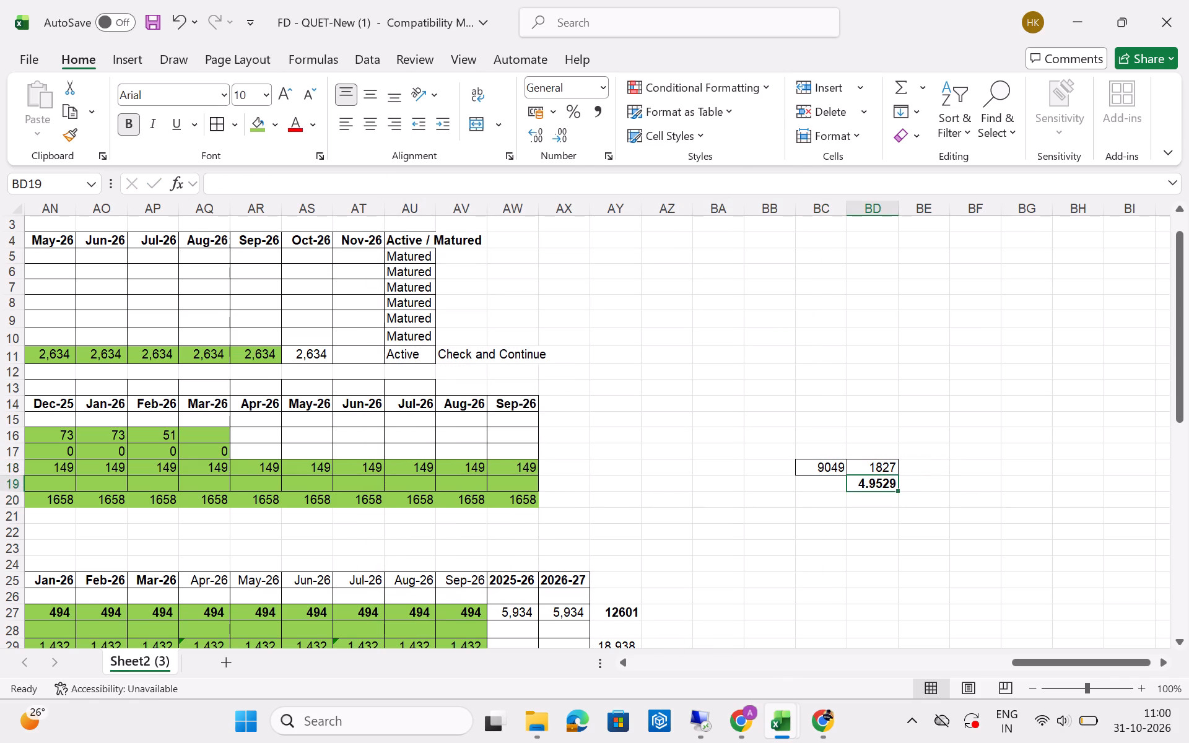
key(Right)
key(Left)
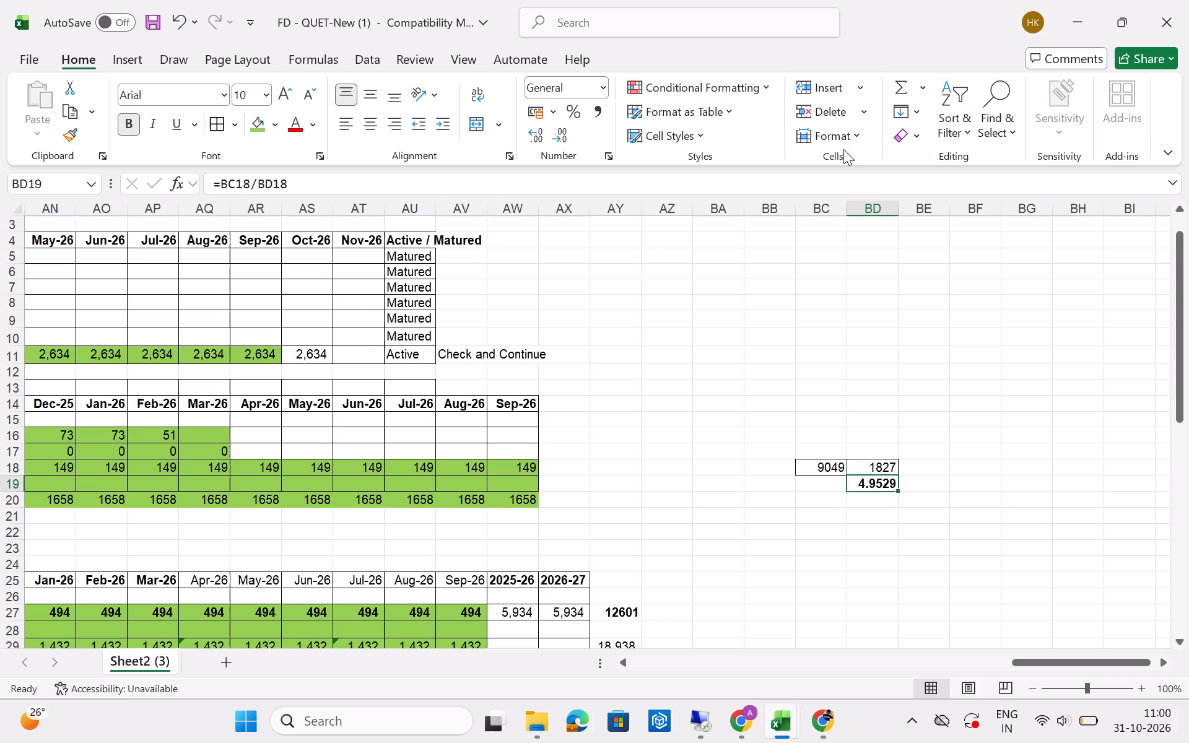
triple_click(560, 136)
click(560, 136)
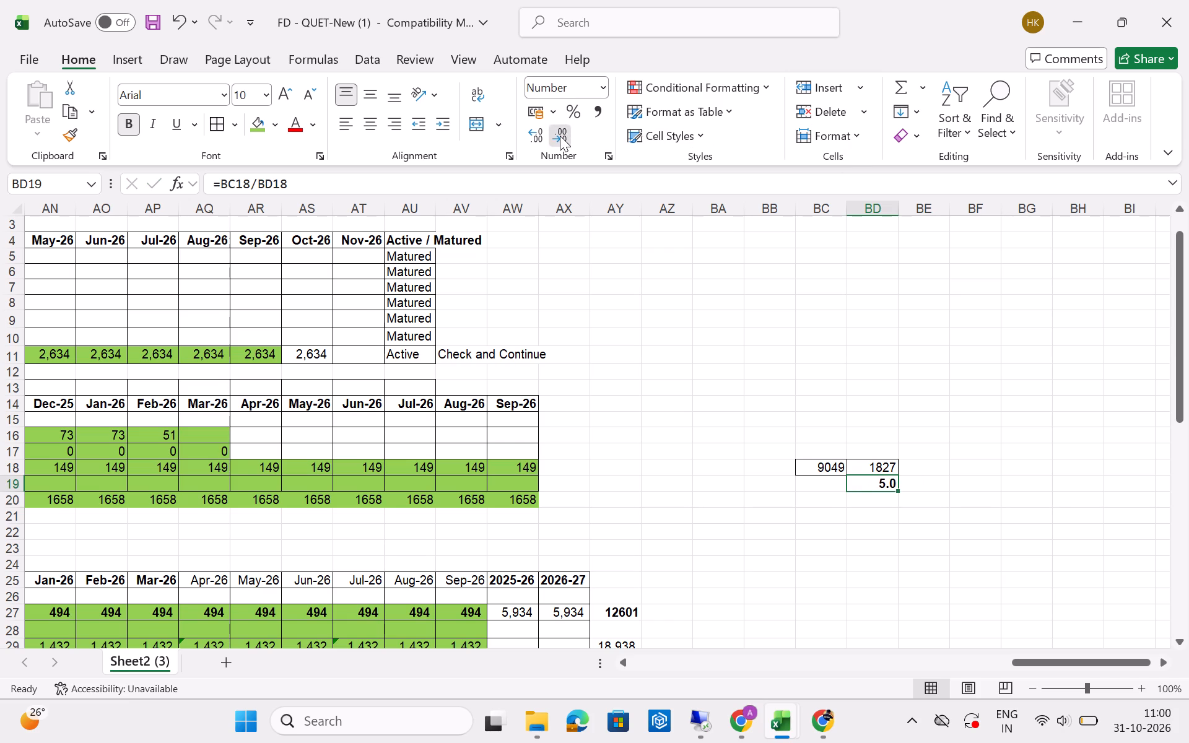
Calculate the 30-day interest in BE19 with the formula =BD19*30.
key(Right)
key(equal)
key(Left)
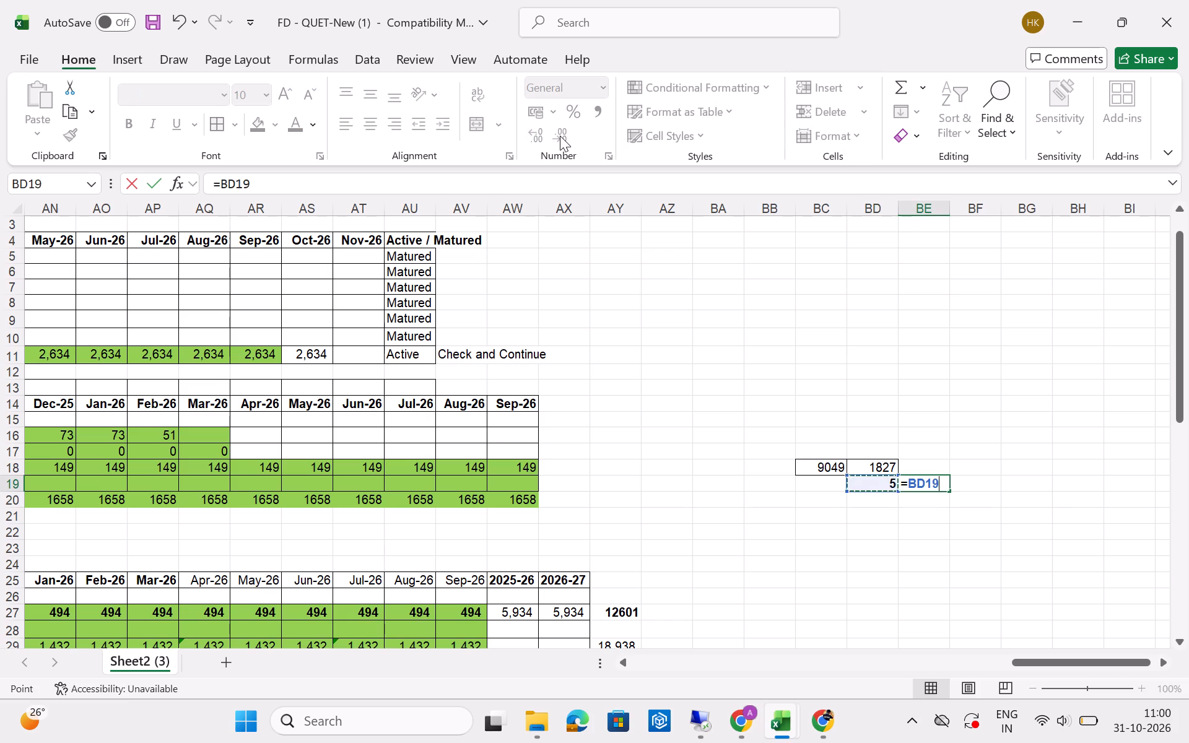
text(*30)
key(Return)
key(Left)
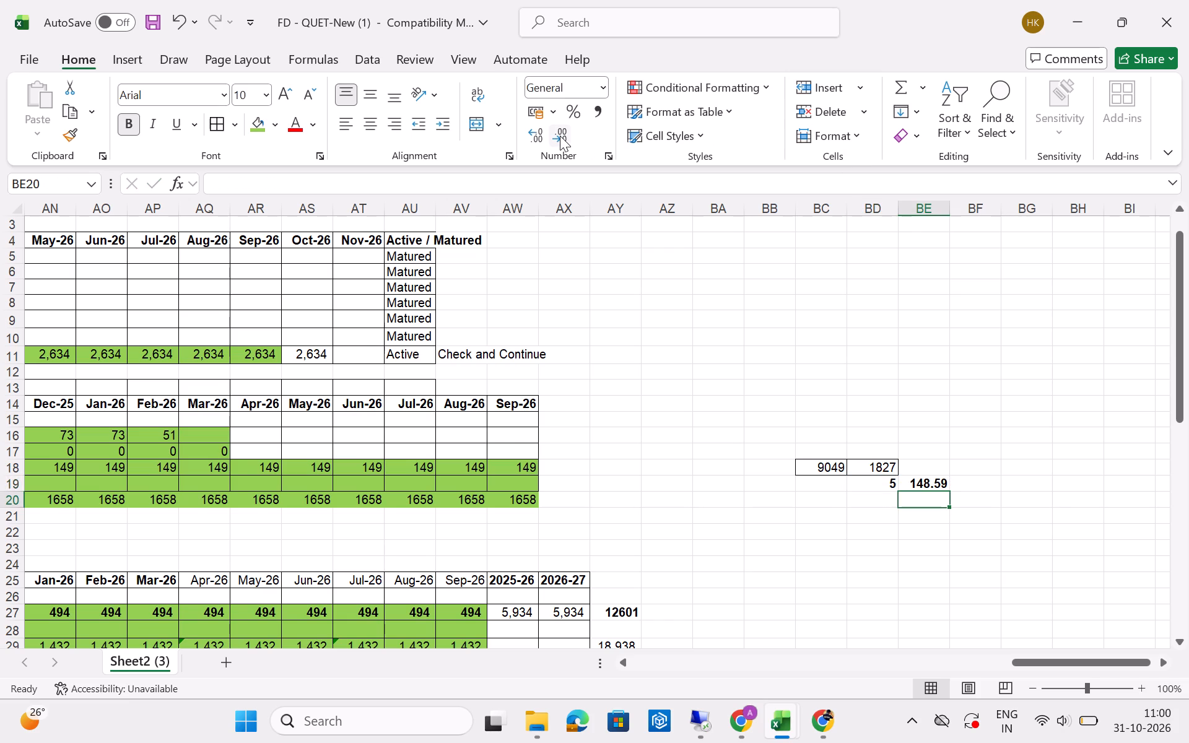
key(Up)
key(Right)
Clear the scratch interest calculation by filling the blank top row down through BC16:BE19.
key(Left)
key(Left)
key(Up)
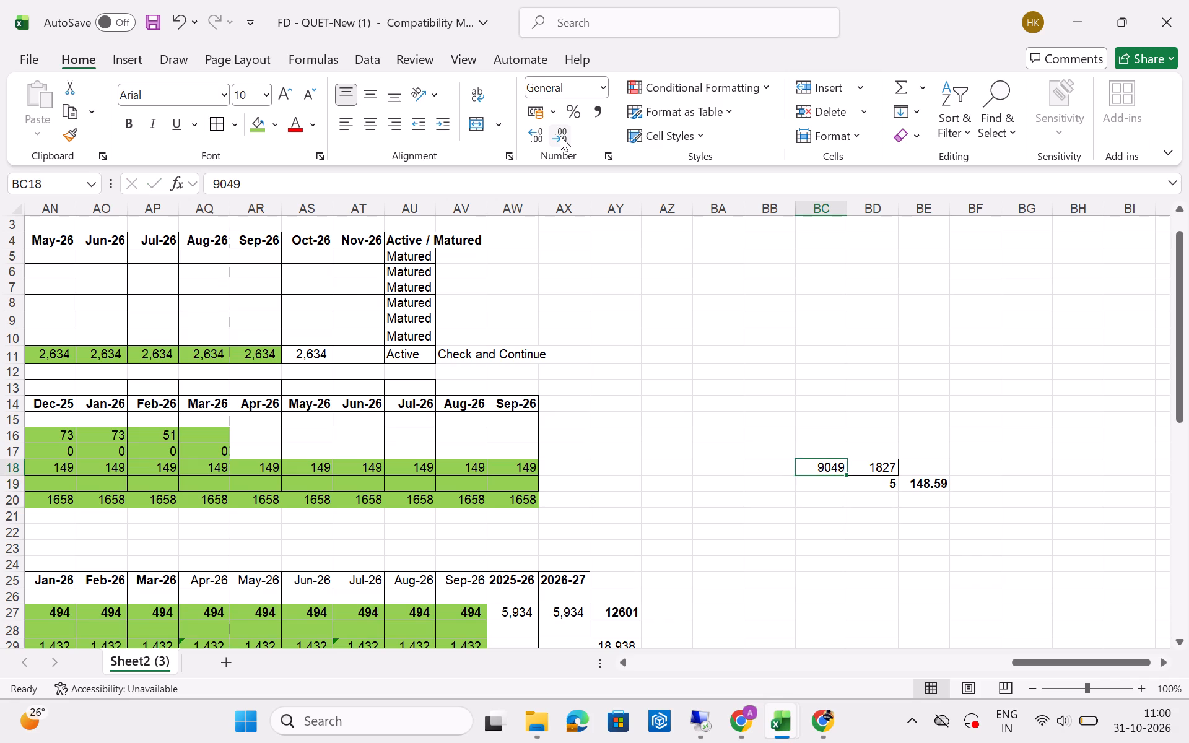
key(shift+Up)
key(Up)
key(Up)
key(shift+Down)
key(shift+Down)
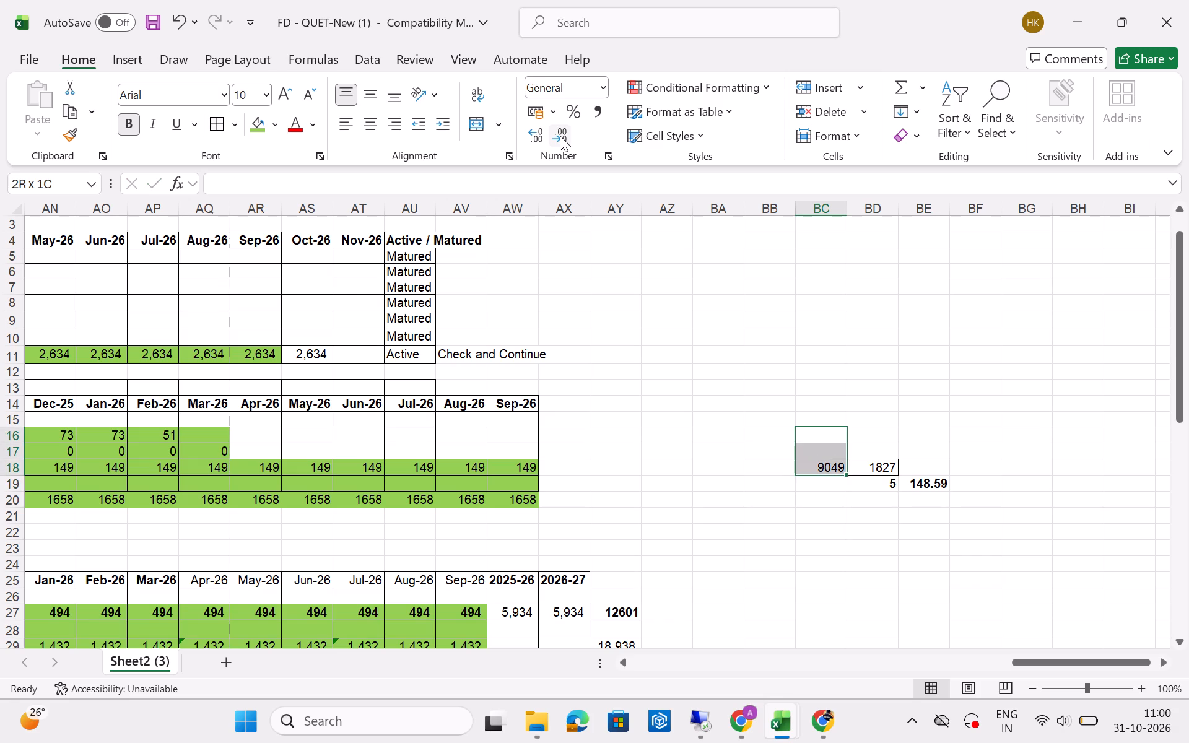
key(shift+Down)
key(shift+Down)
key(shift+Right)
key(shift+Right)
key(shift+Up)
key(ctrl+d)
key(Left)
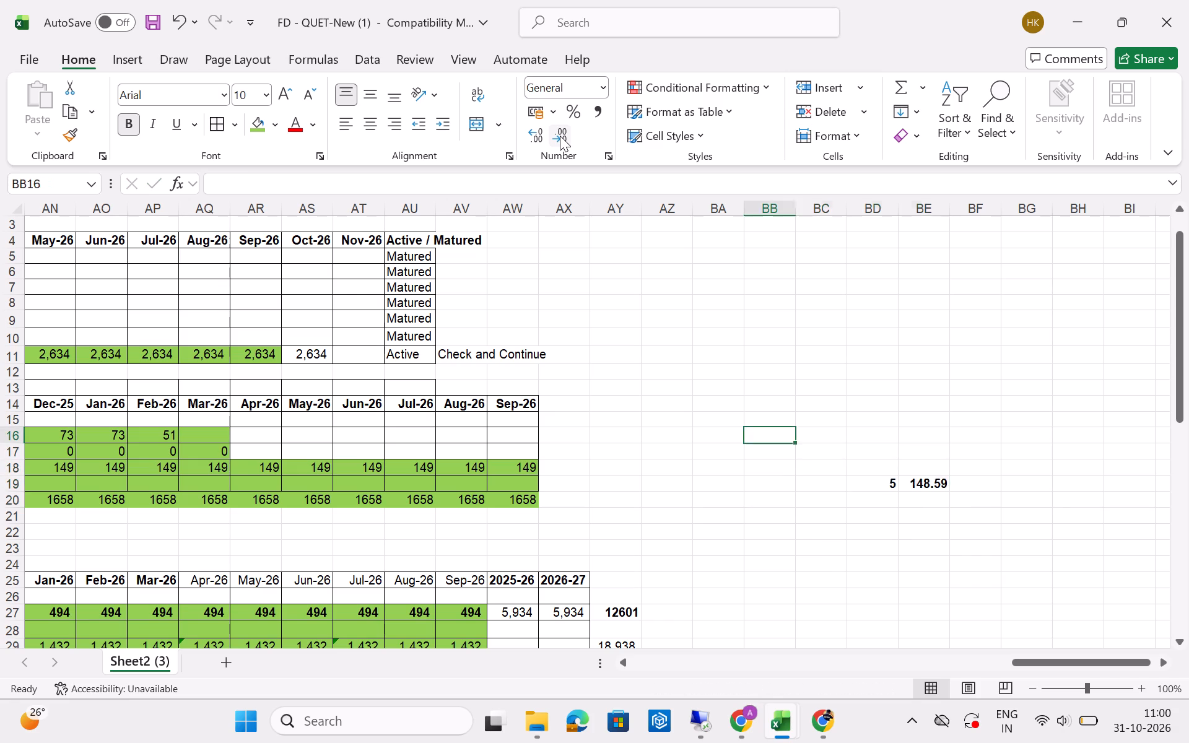
Inspect the BEO Anukal deposit's Sep-26 interest formula in row 20.
key(Down)
key(Left)
key(Down)
key(Left)
key(Down)
key(Down)
key(Left)
key(Left)
key(Left)
key(Left)
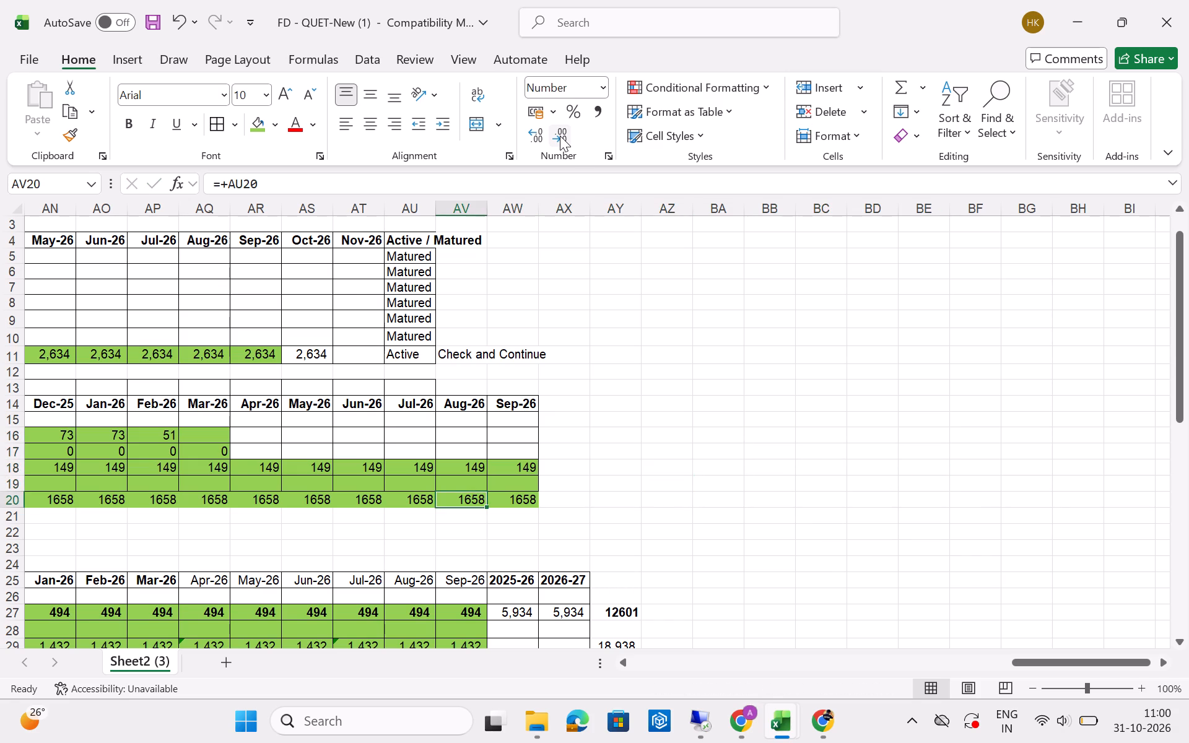
key(Right)
key(Right)
key(Left)
key(F2)
key(Escape)
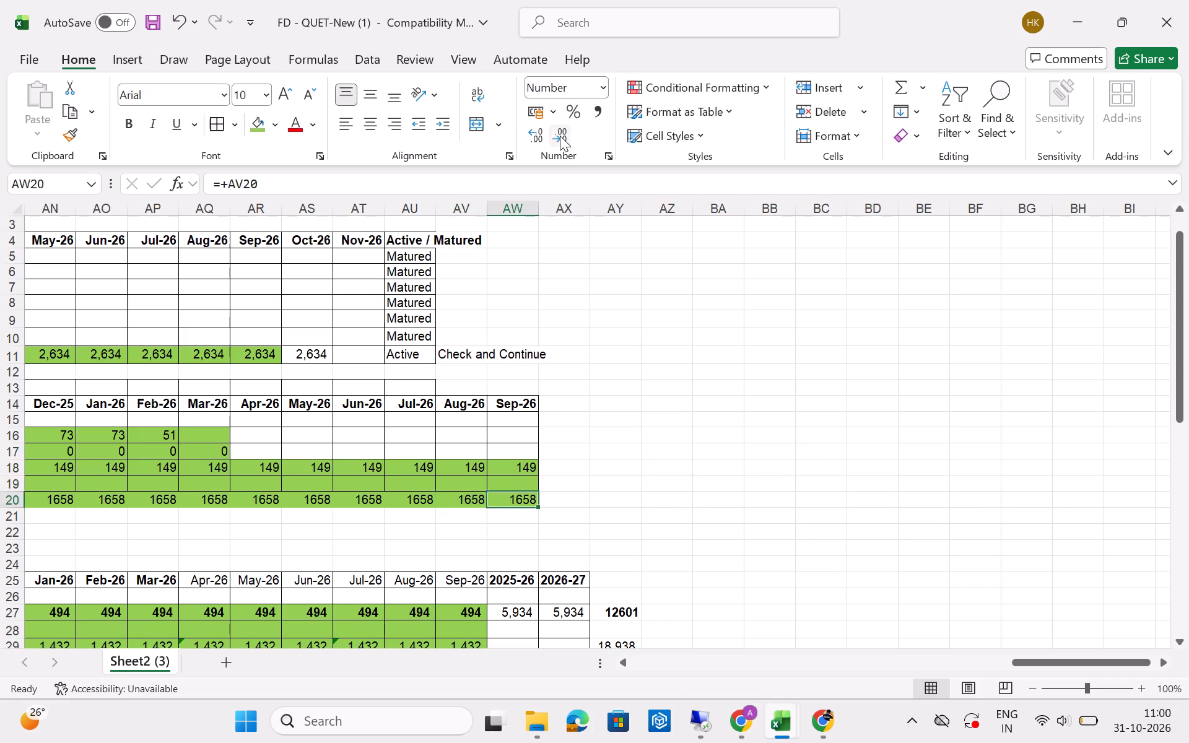
Examine the BEO Anukal deposit's Sep-26 interest formula and its interest gain and days formulas in row 20.
key(F2)
key(Escape)
key(F2)
key(Escape)
key(Left)
key(Left)
key(Left)
key(Left)
key(Left)
key(Left)
key(Left)
key(Left)
key(Left)
key(Left)
key(Left)
key(Left)
key(Left)
key(Left)
key(Left)
key(Left)
key(Left)
key(Left)
key(Left)
key(Left)
key(Left)
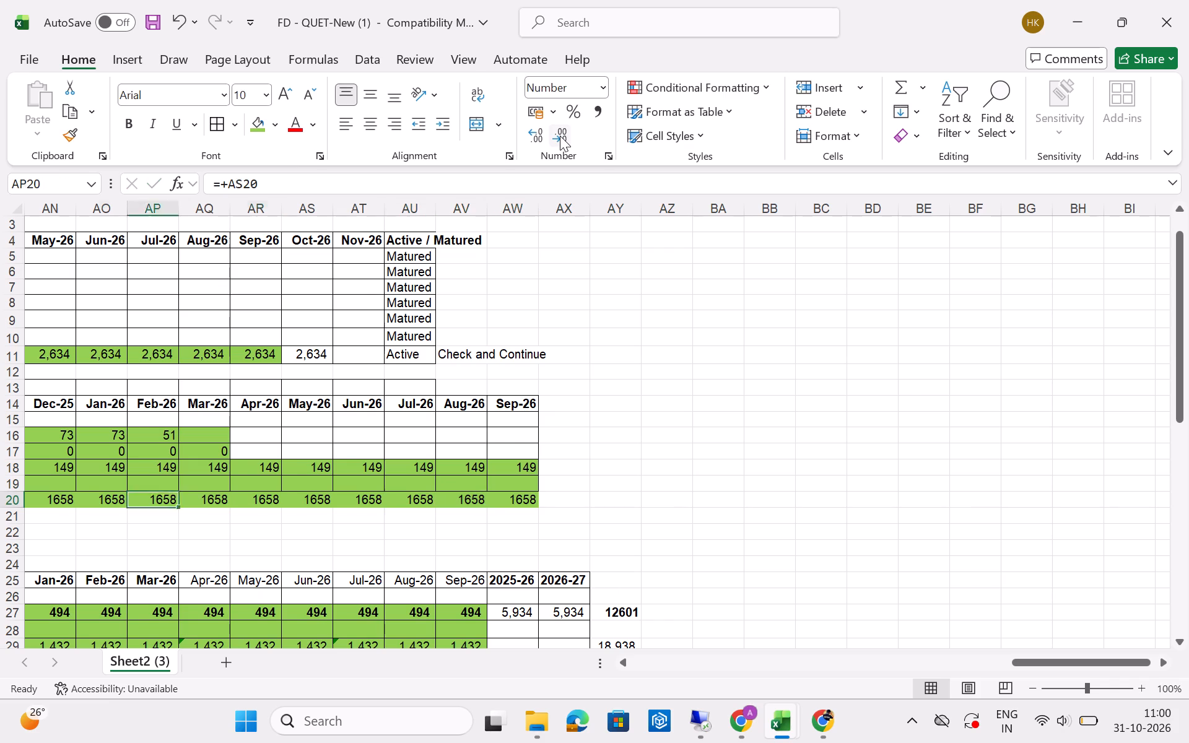
key(Right)
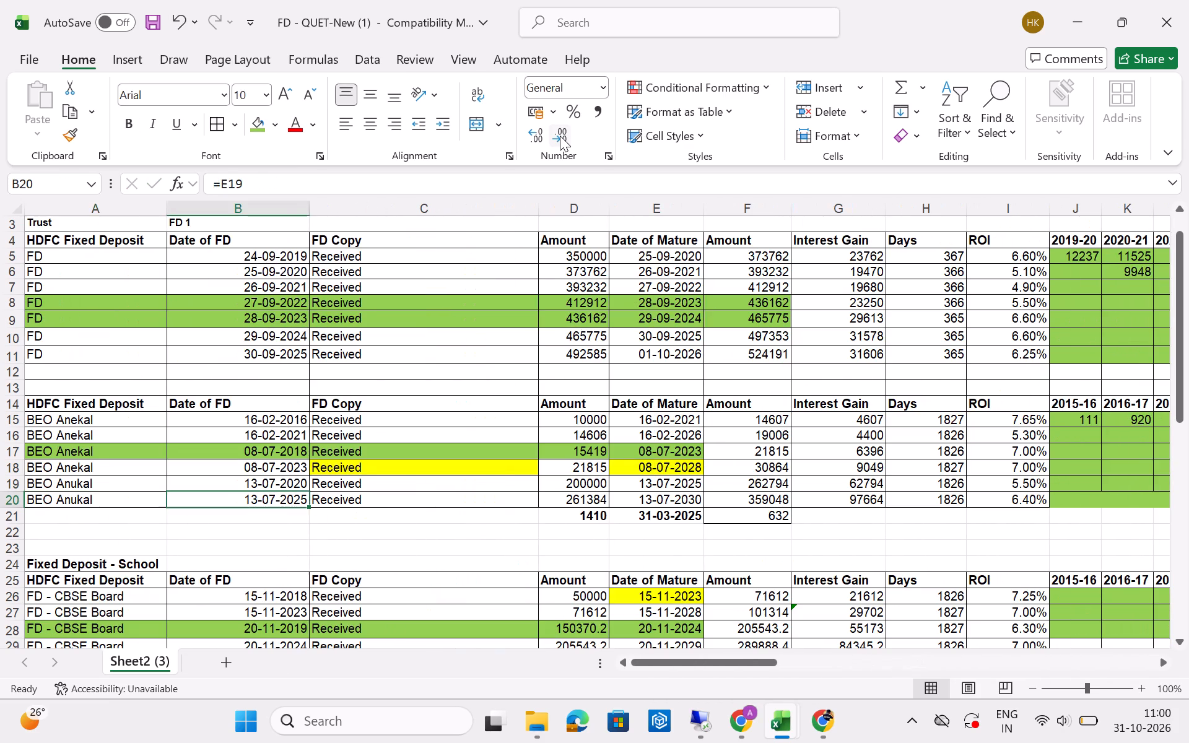
key(Right)
key(Right)
key(Right)
key(Right)
key(Right)
key(Left)
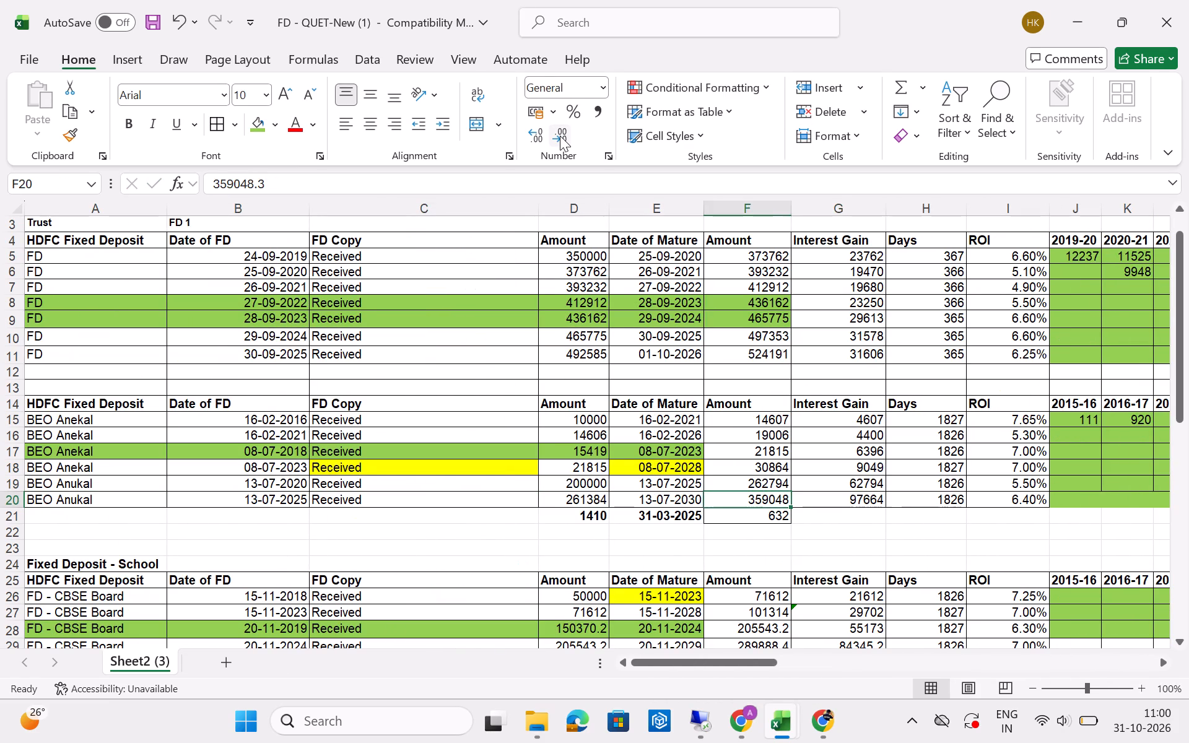
key(Right)
key(F2)
key(Escape)
key(Right)
key(F2)
key(Escape)
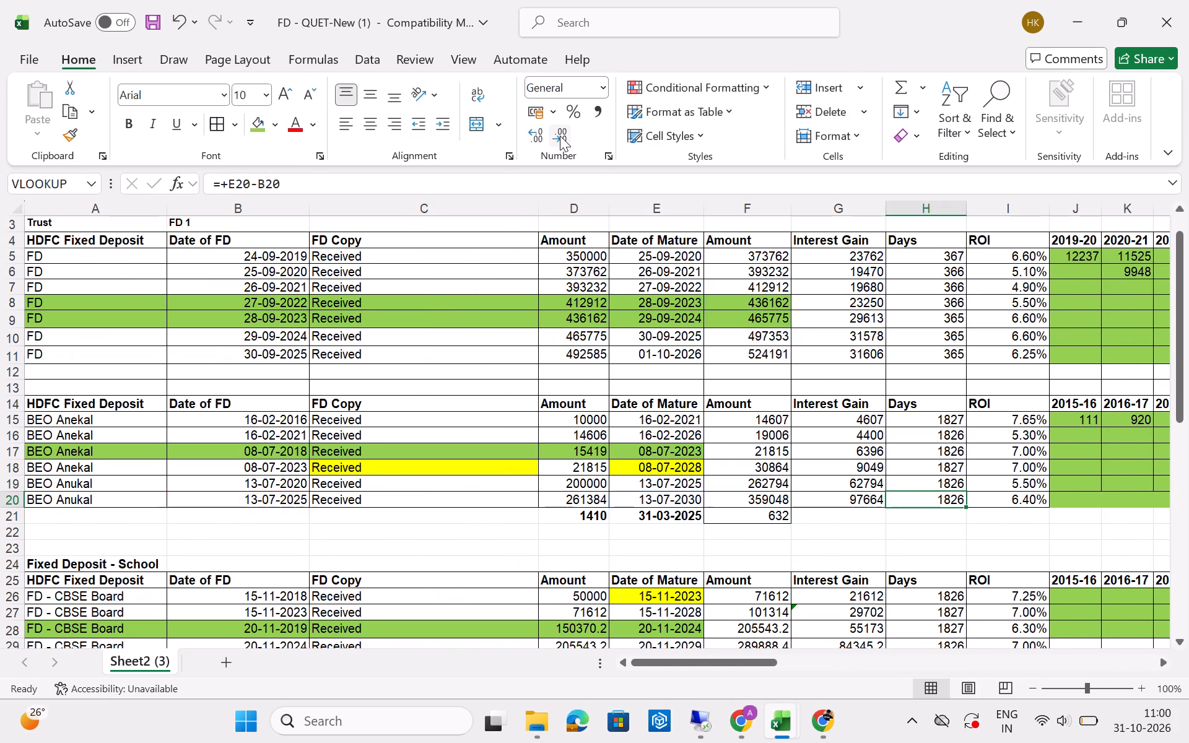
key(F2)
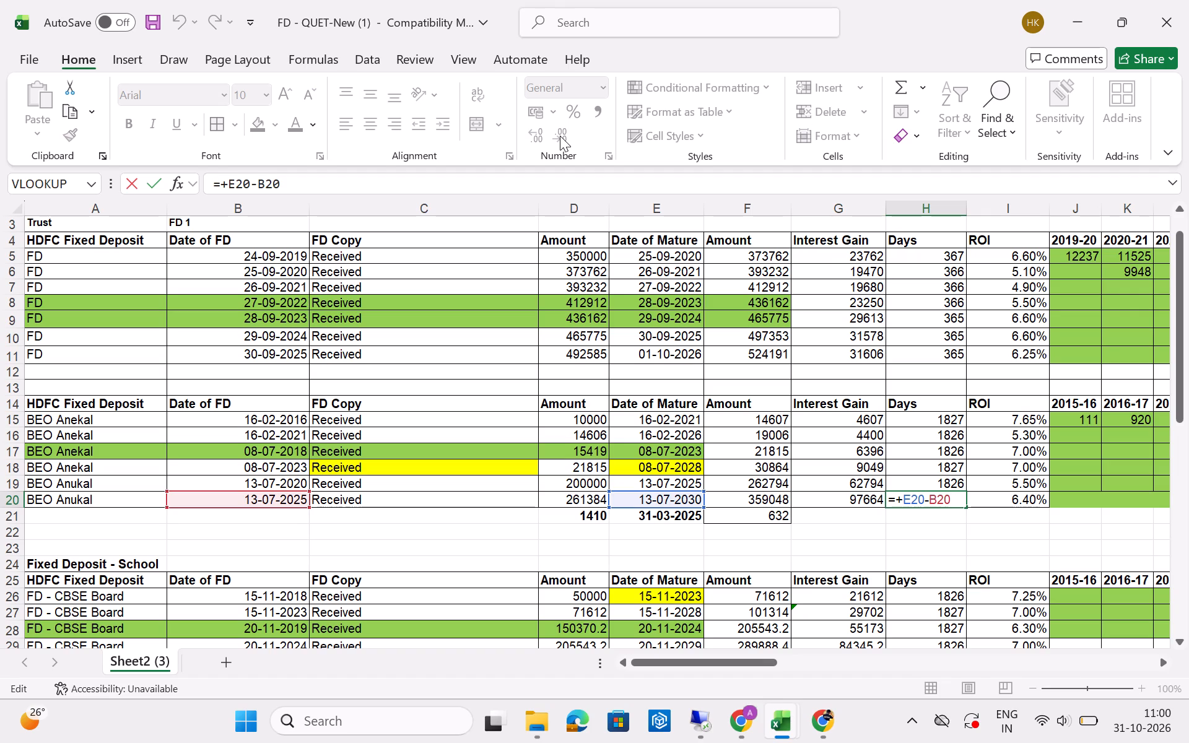
key(Escape)
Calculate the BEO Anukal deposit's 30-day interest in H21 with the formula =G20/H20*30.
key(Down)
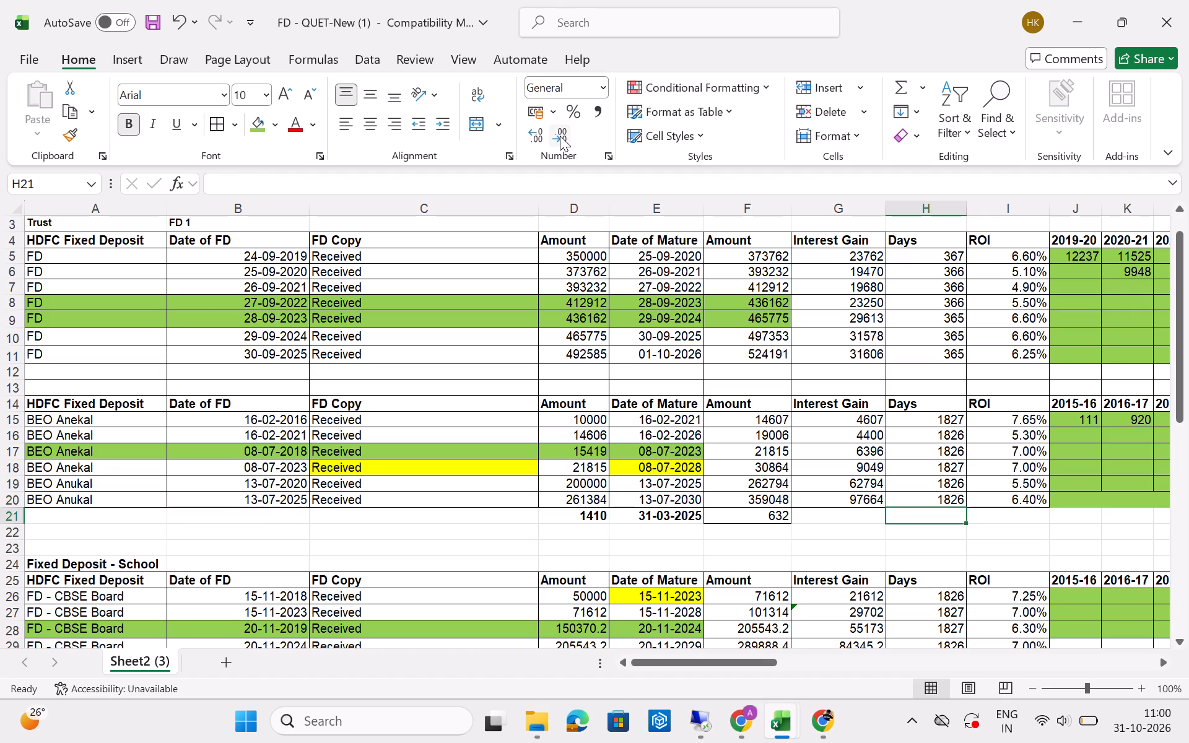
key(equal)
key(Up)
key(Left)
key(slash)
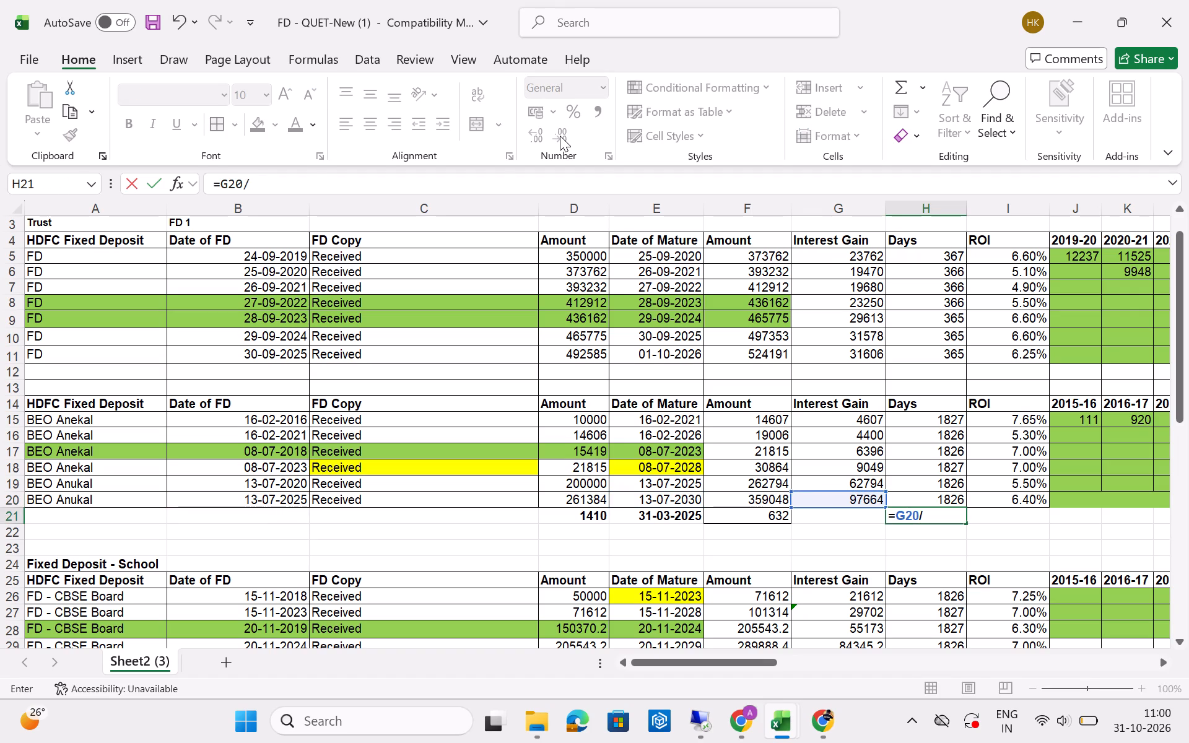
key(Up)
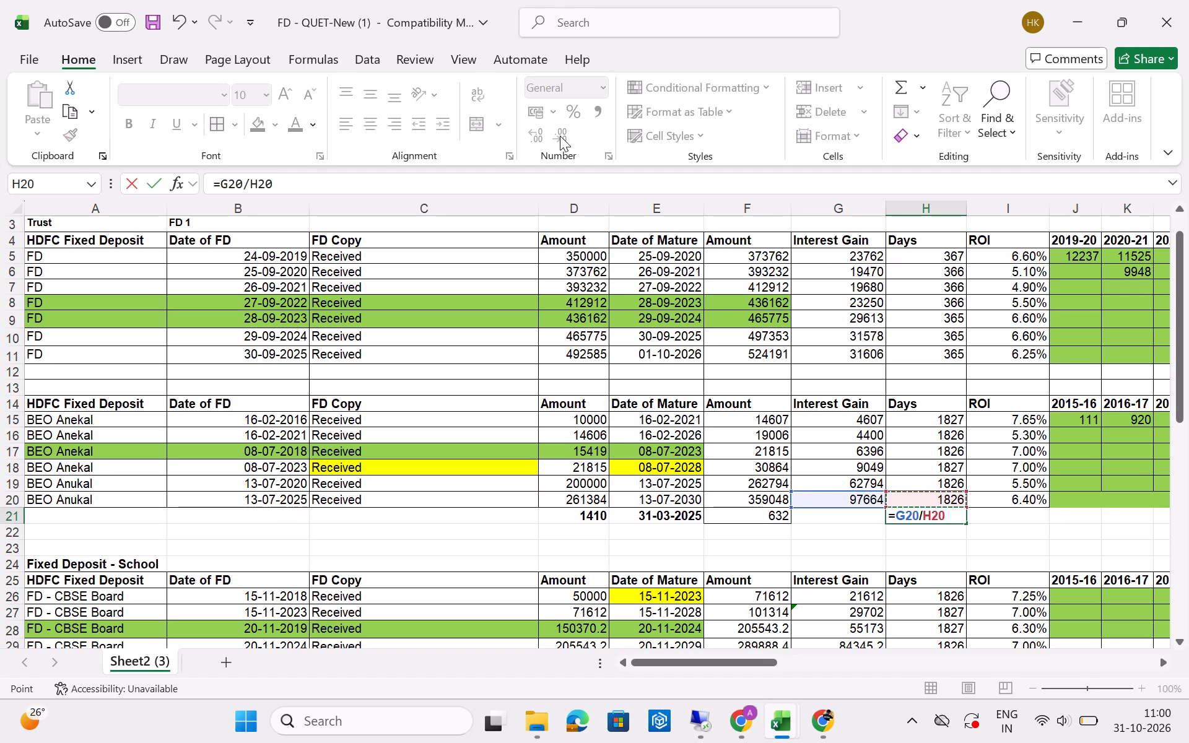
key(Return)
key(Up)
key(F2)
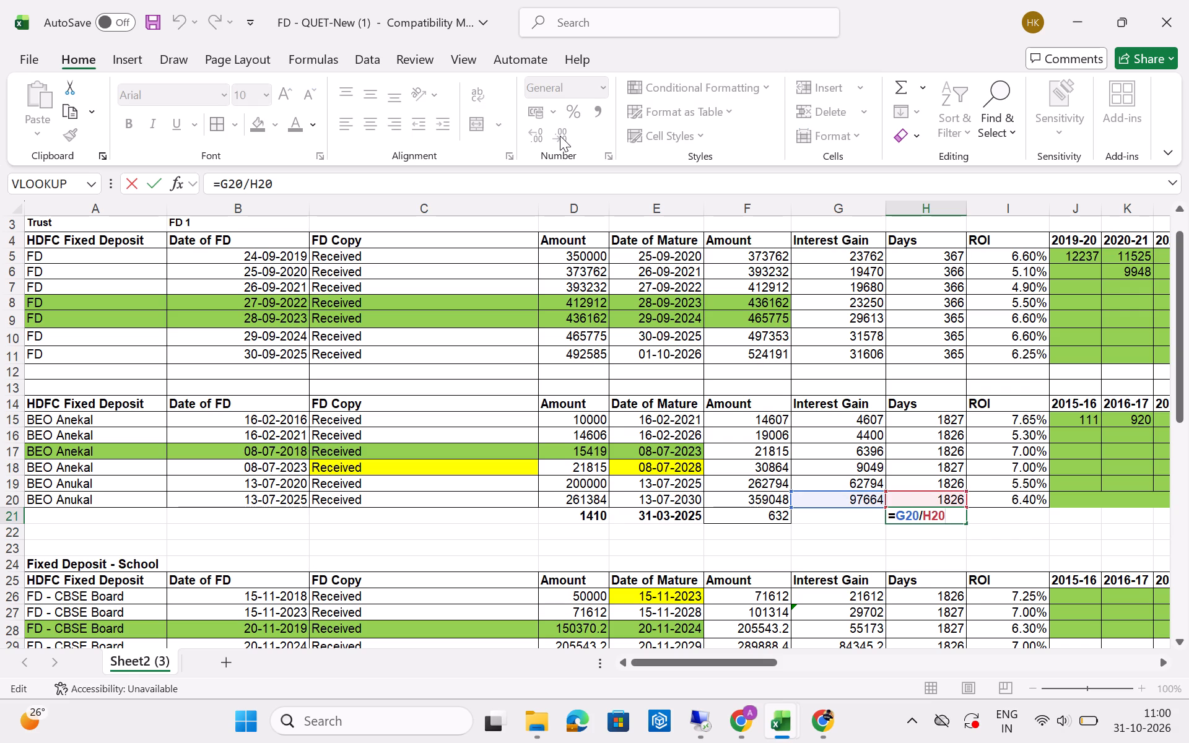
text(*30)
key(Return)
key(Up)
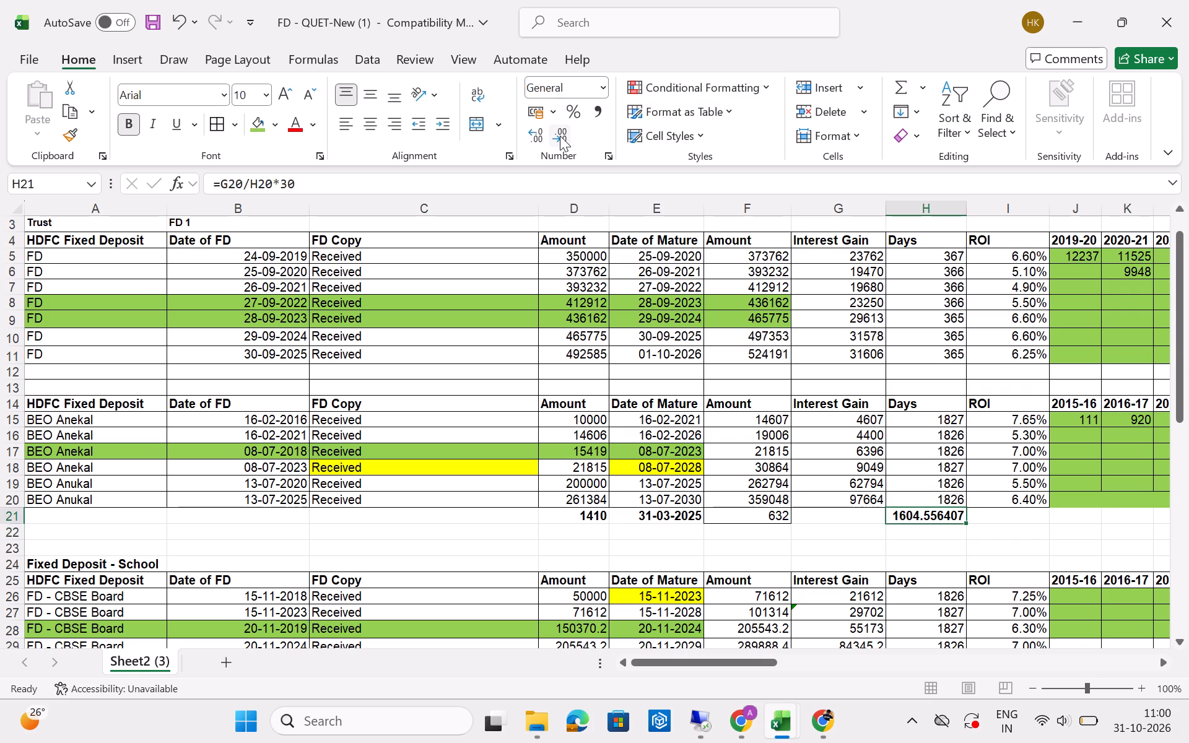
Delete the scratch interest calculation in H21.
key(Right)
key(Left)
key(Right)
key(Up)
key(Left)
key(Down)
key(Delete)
Return along row 20 to the BEO Anukal deposit's Sep-26 interest and inspect its formula.
key(Up)
key(Right)
key(Right)
key(Right)
key(Right)
key(Right)
key(Right)
key(Right)
key(Right)
key(Right)
key(Right)
key(Right)
key(Right)
key(Right)
key(Right)
key(Right)
key(Right)
key(Right)
key(Right)
key(Right)
key(Right)
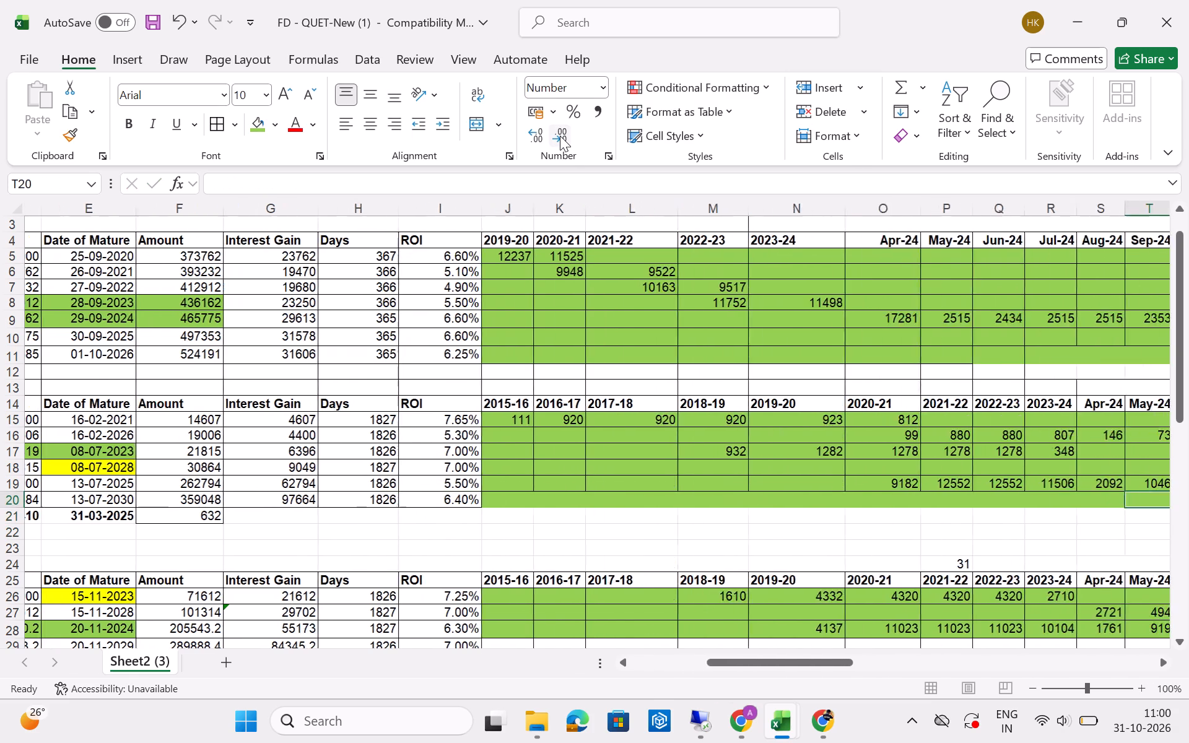
key(Right)
key(Right)
key(Left)
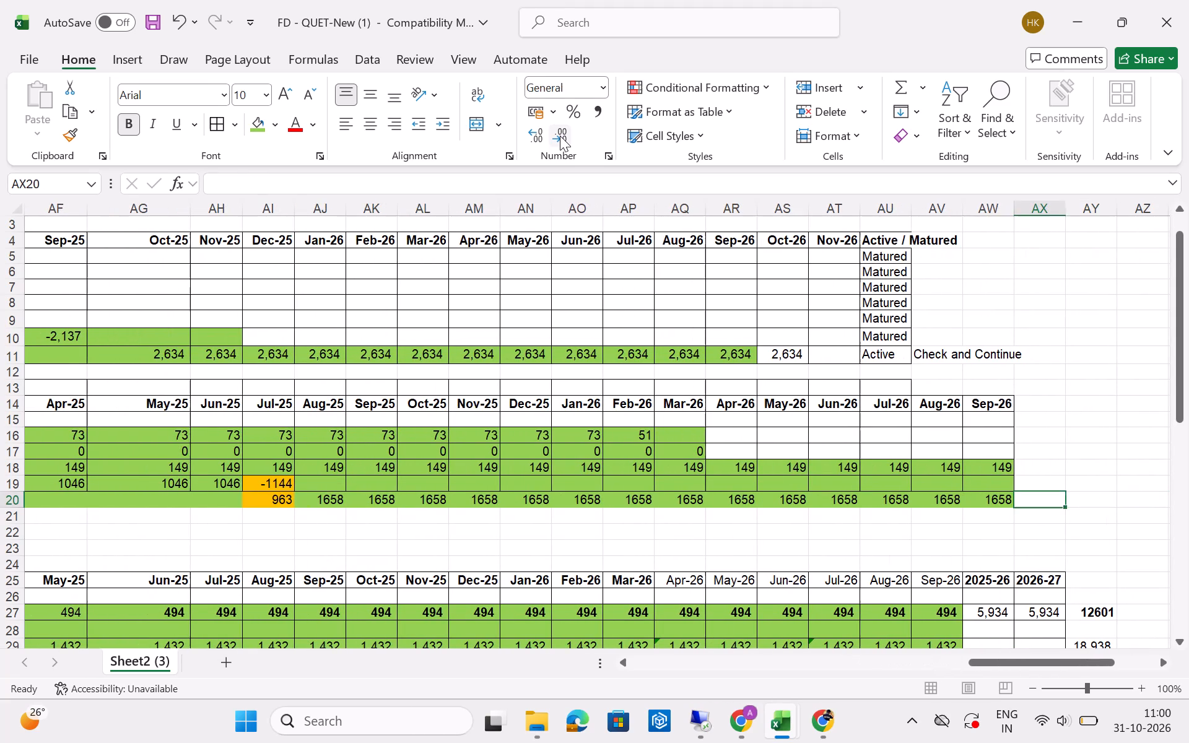
key(Left)
key(Up)
key(Down)
key(F2)
key(Escape)
Trace the BEO Anukal deposit's monthly interest back along row 20 and inspect the Aug-25 formula.
key(Left)
key(Left)
key(Left)
key(Left)
key(Left)
key(Left)
key(Left)
key(Left)
key(Left)
key(Left)
key(Left)
key(Left)
key(Left)
key(Left)
key(Left)
key(Left)
key(Left)
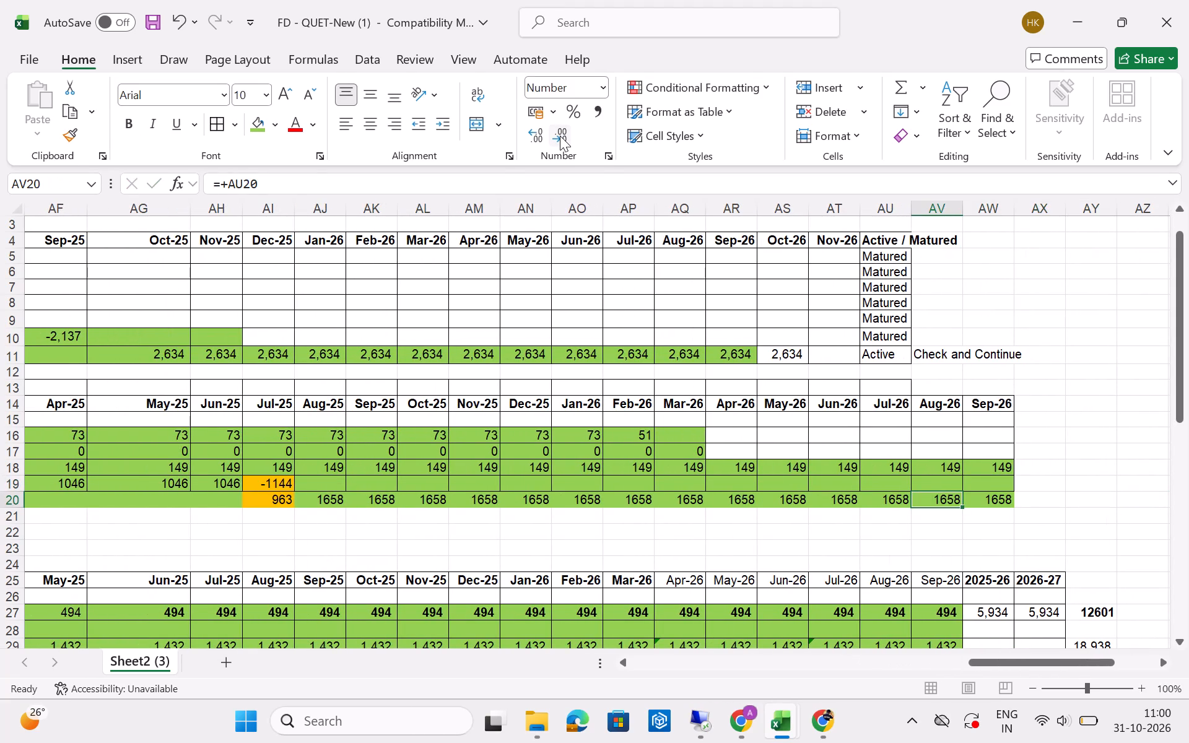
key(Right)
key(Right)
key(Right)
key(Right)
key(F2)
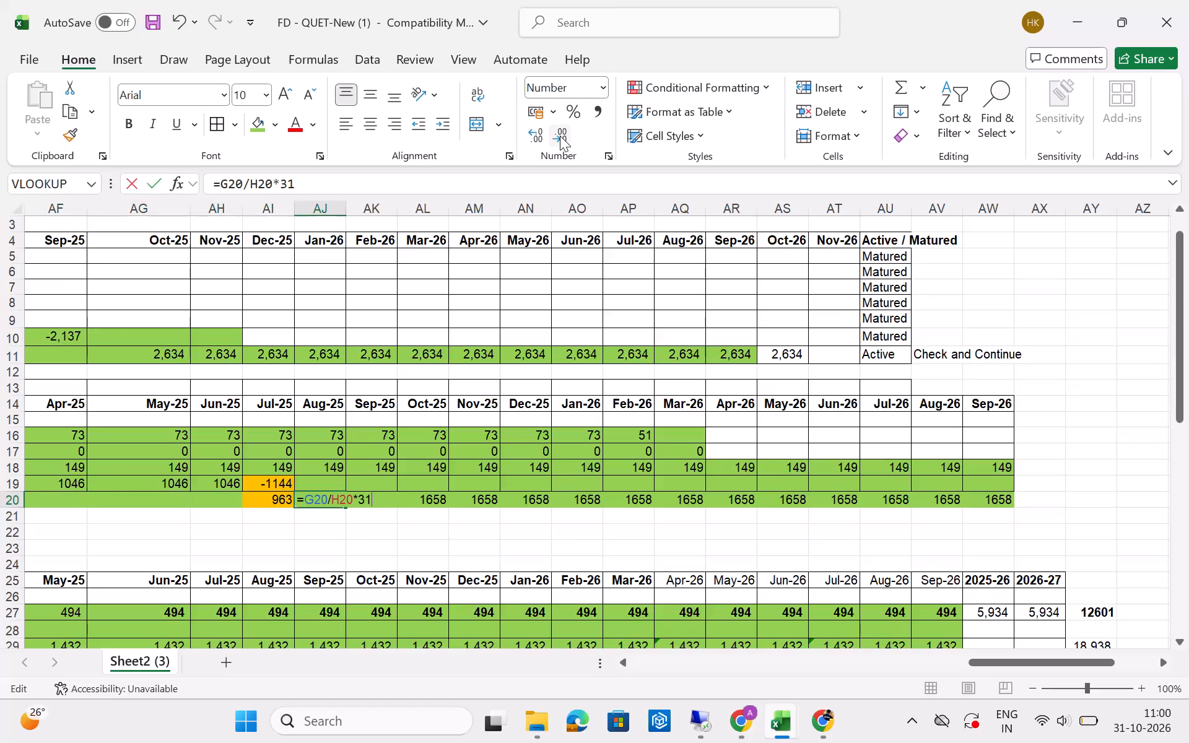
key(Escape)
key(F2)
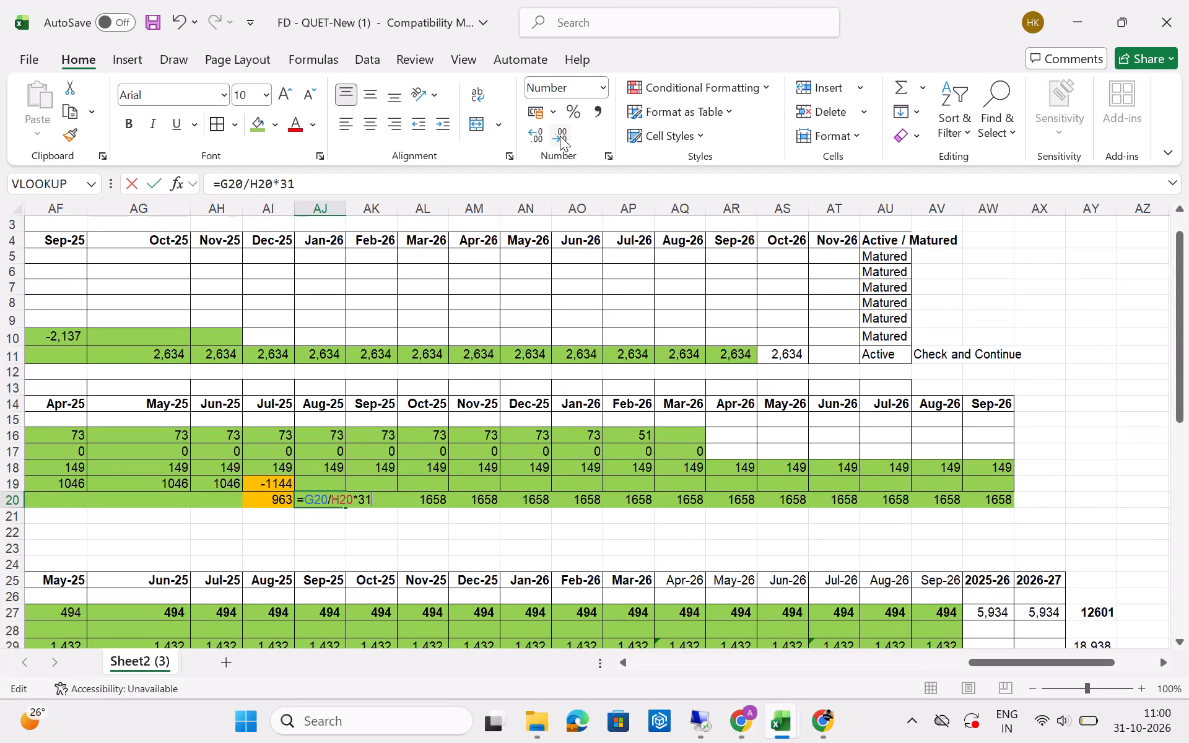
key(Escape)
Inspect the BEO Anukal deposit's Sep-25, Oct-25 and Nov-25 interest formulas in row 20.
key(Right)
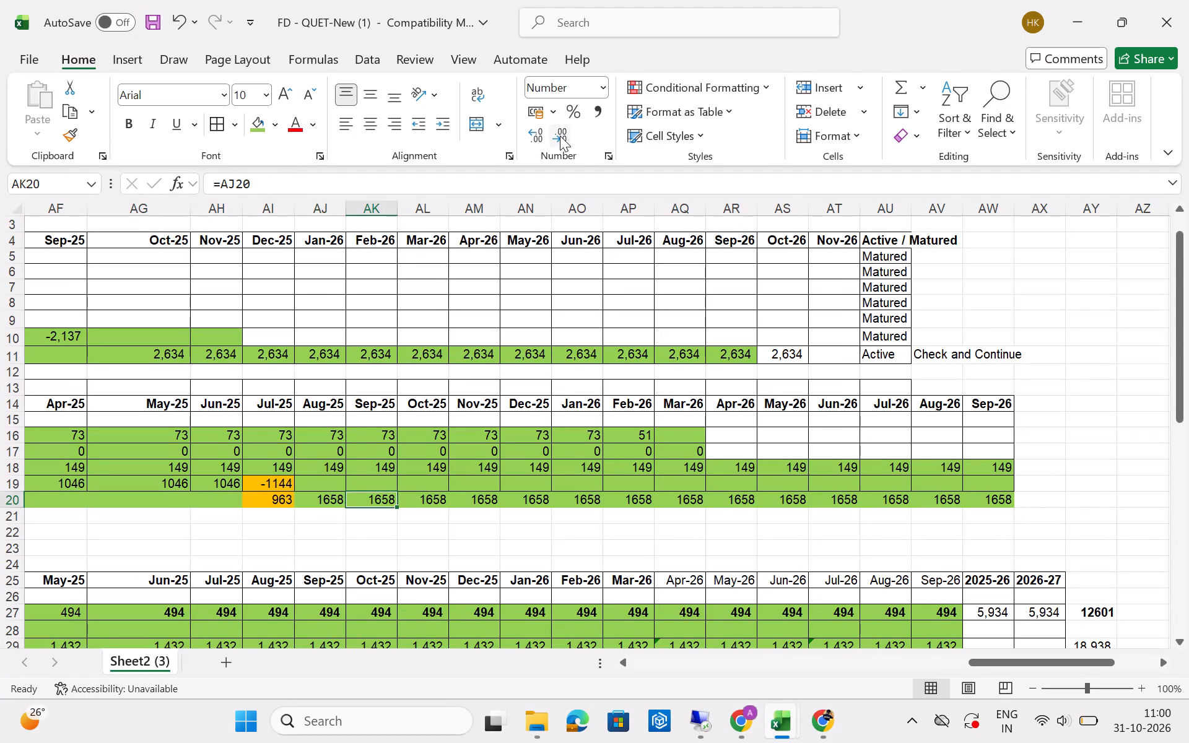
key(F2)
key(Escape)
key(Right)
key(F2)
key(Escape)
key(Right)
key(F2)
key(Escape)
key(Right)
key(Left)
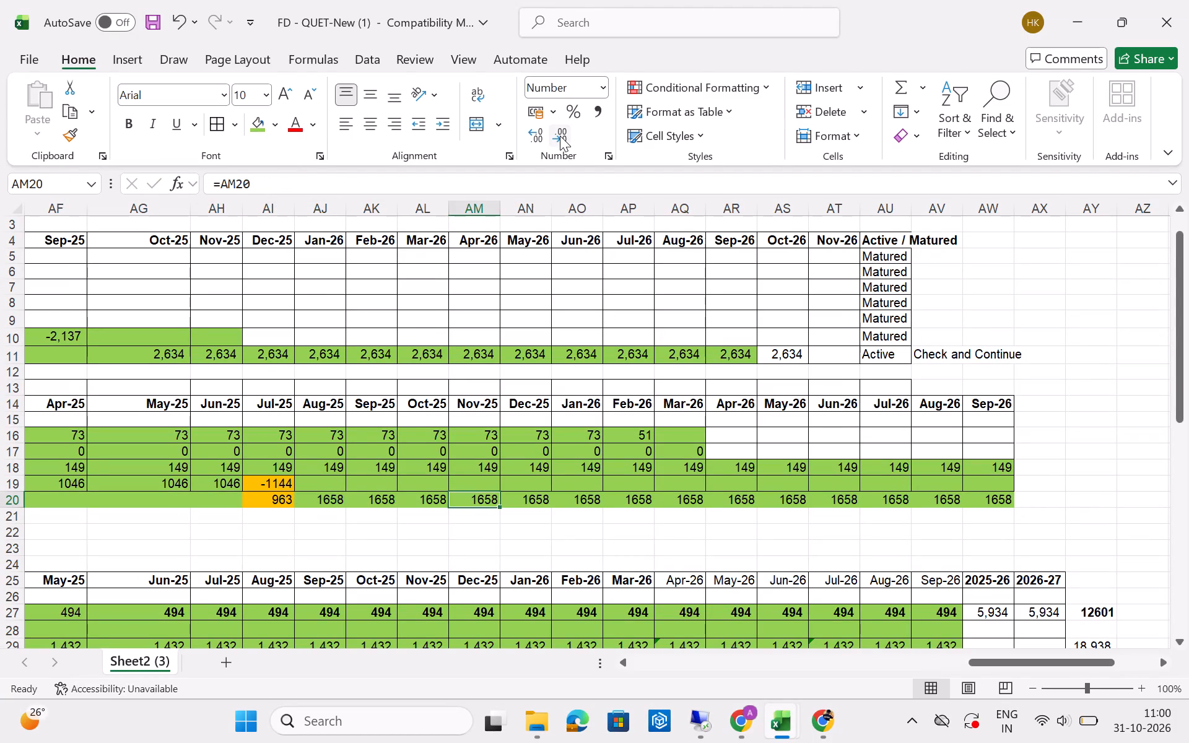
Inspect the BEO Anukal deposit's part-month Jul-25 interest formula in row 20.
key(Left)
key(Left)
key(Left)
key(Left)
key(F2)
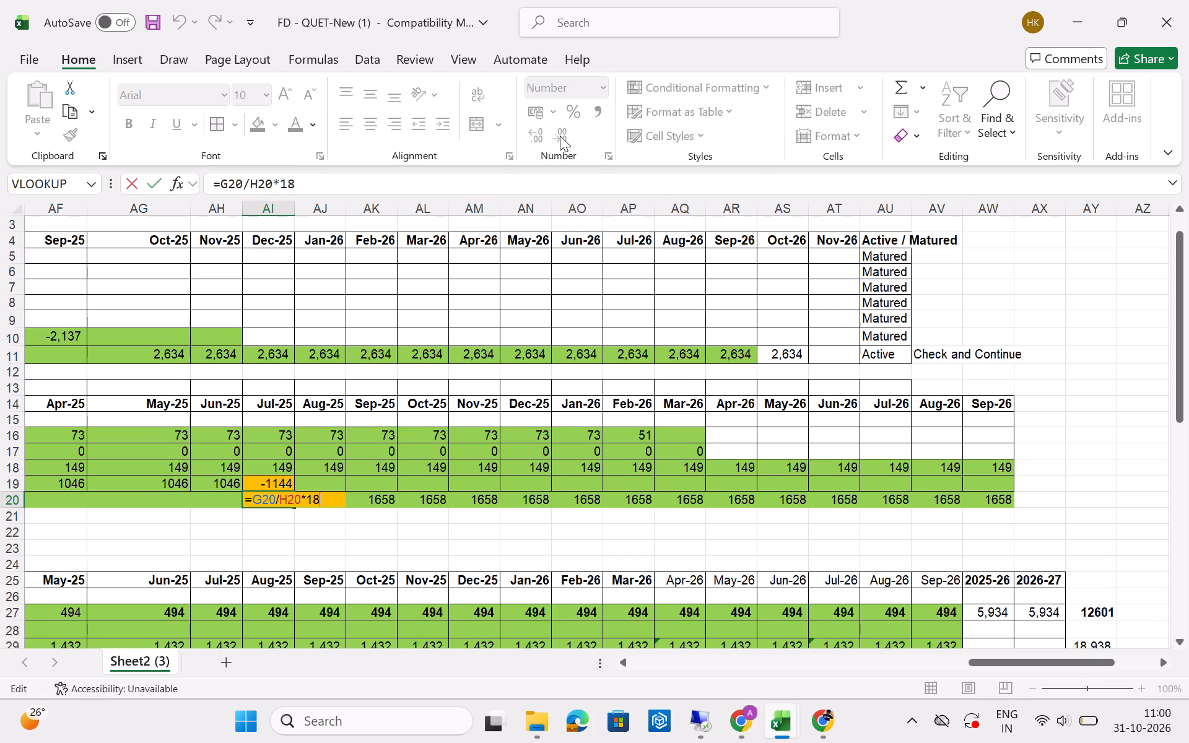
key(Escape)
key(F2)
key(Escape)
Inspect the BEO Anukal deposit's Sep-26 and Aug-26 interest formulas in row 20.
key(Right)
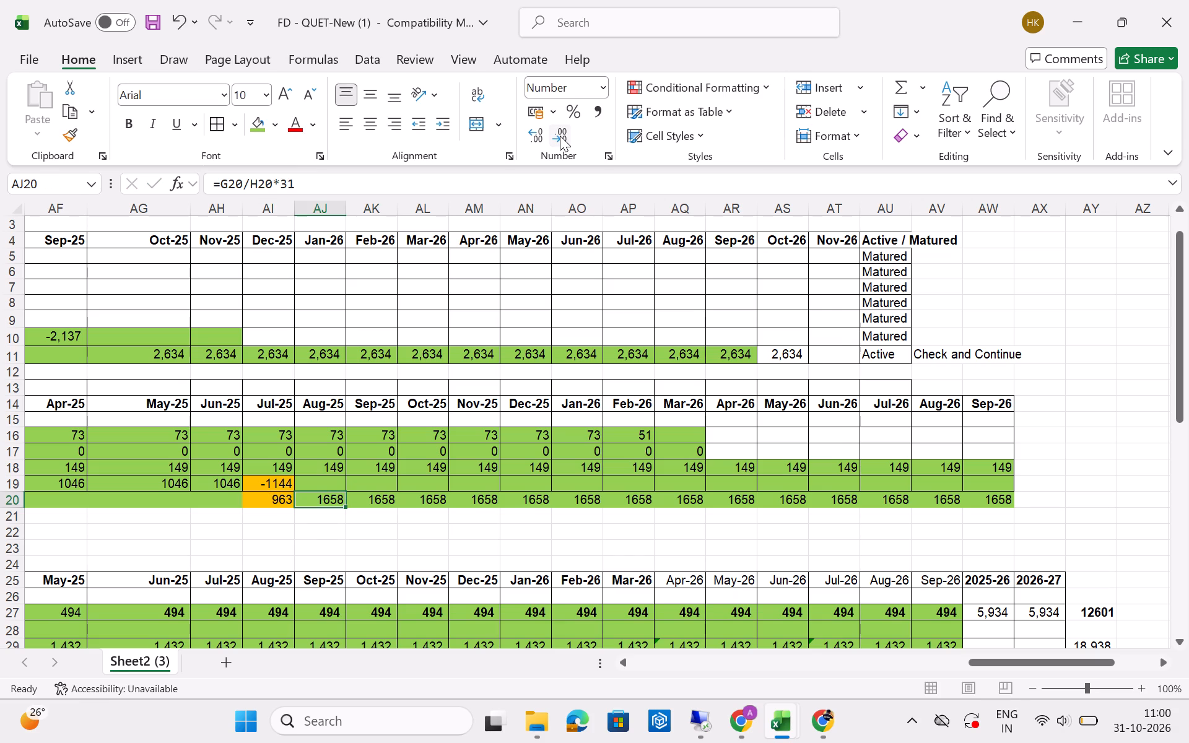
key(Right)
key(Right)
key(Right)
key(Right)
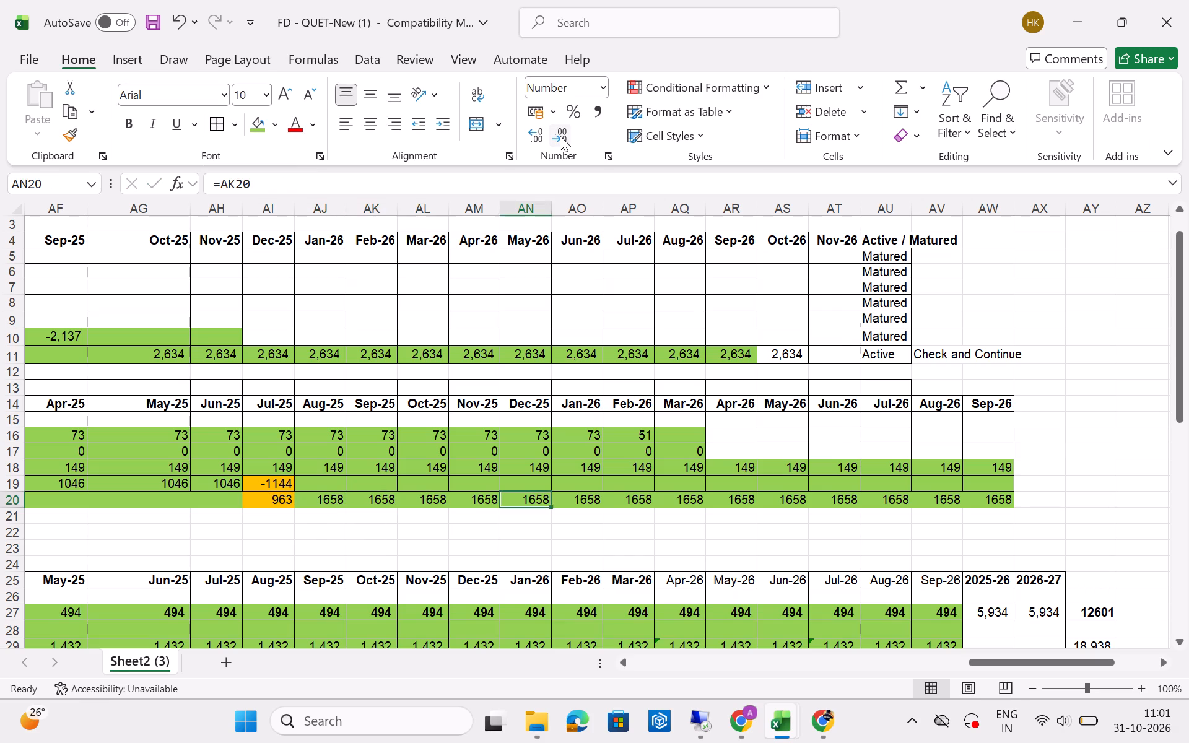
key(Right)
key(Right)
key(Right)
key(Right)
key(Left)
key(Right)
key(Right)
key(Right)
key(Right)
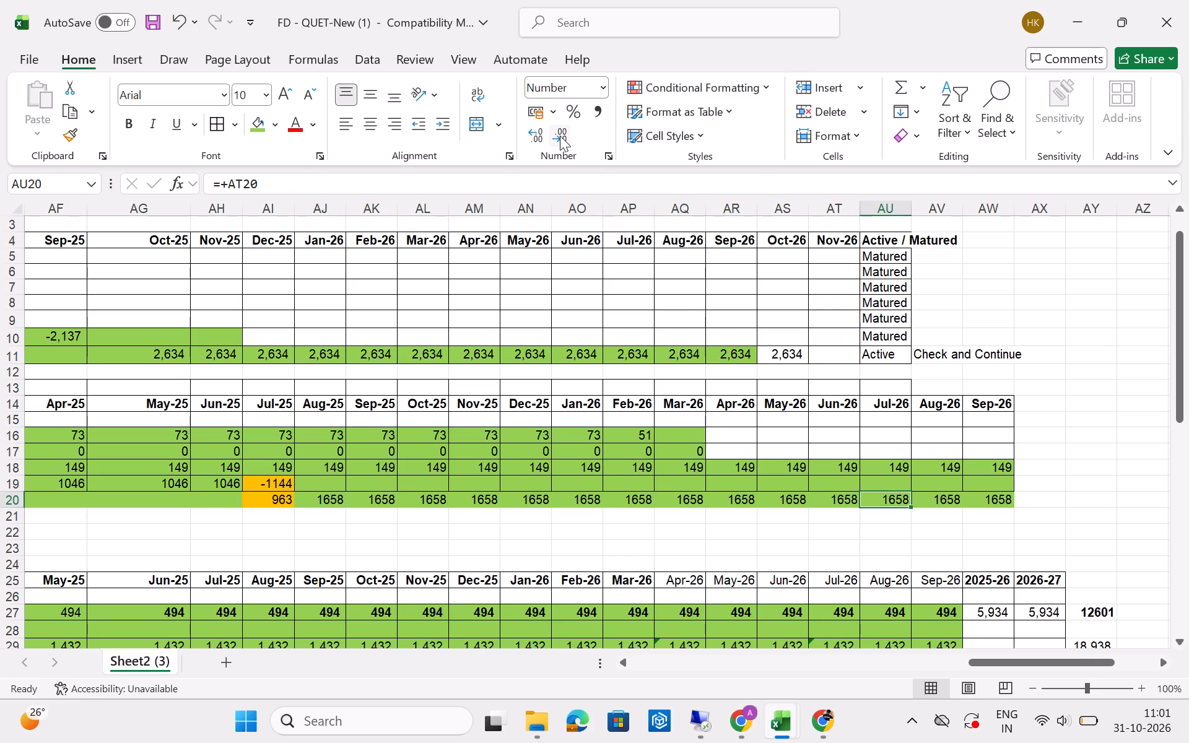
key(Right)
key(Right)
key(F2)
key(Escape)
key(F2)
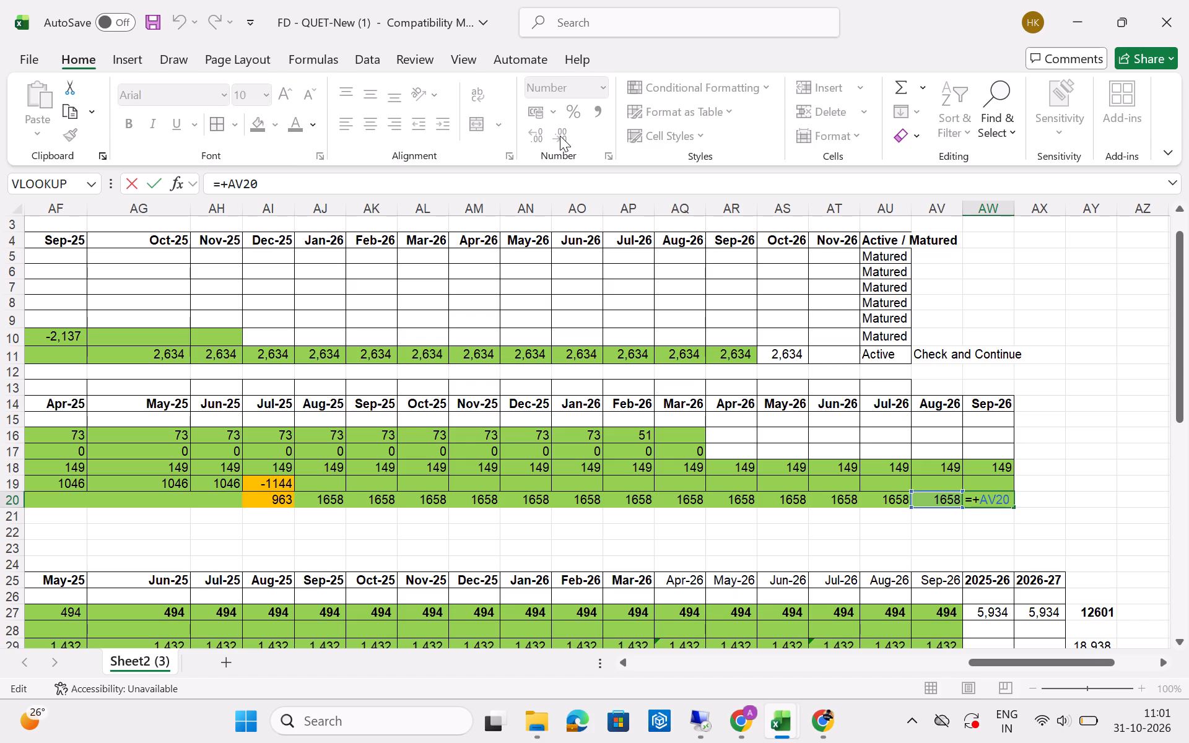
key(Escape)
key(Left)
key(F2)
key(Escape)
Return along row 20 to the BEO Anukal deposit's maturity amount, interest gain and days, ending at H21 below them.
key(Left)
key(Left)
key(Left)
key(Left)
key(Left)
key(Left)
key(Left)
key(Left)
key(Left)
key(Left)
key(Left)
key(Left)
key(Left)
key(Left)
key(Left)
key(Left)
key(Left)
key(Left)
key(Left)
key(Left)
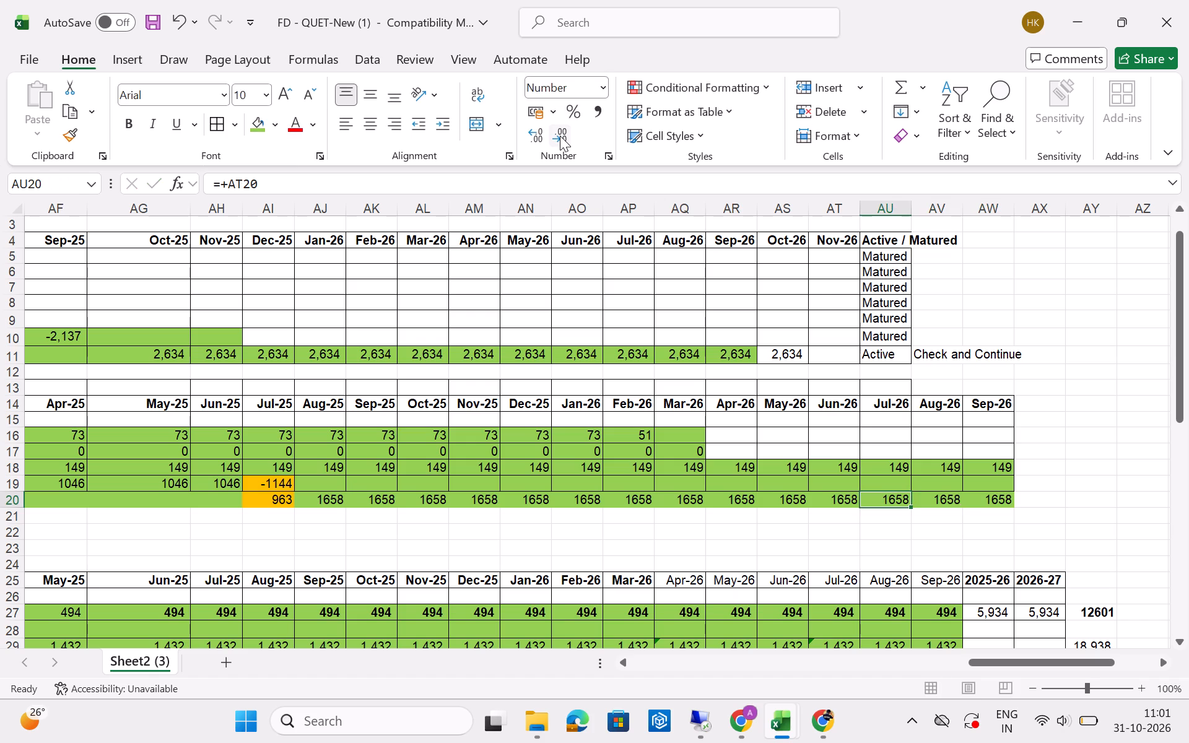
key(Left)
key(Left)
key(Left)
key(Left)
key(Left)
key(Left)
key(Left)
key(Left)
key(Left)
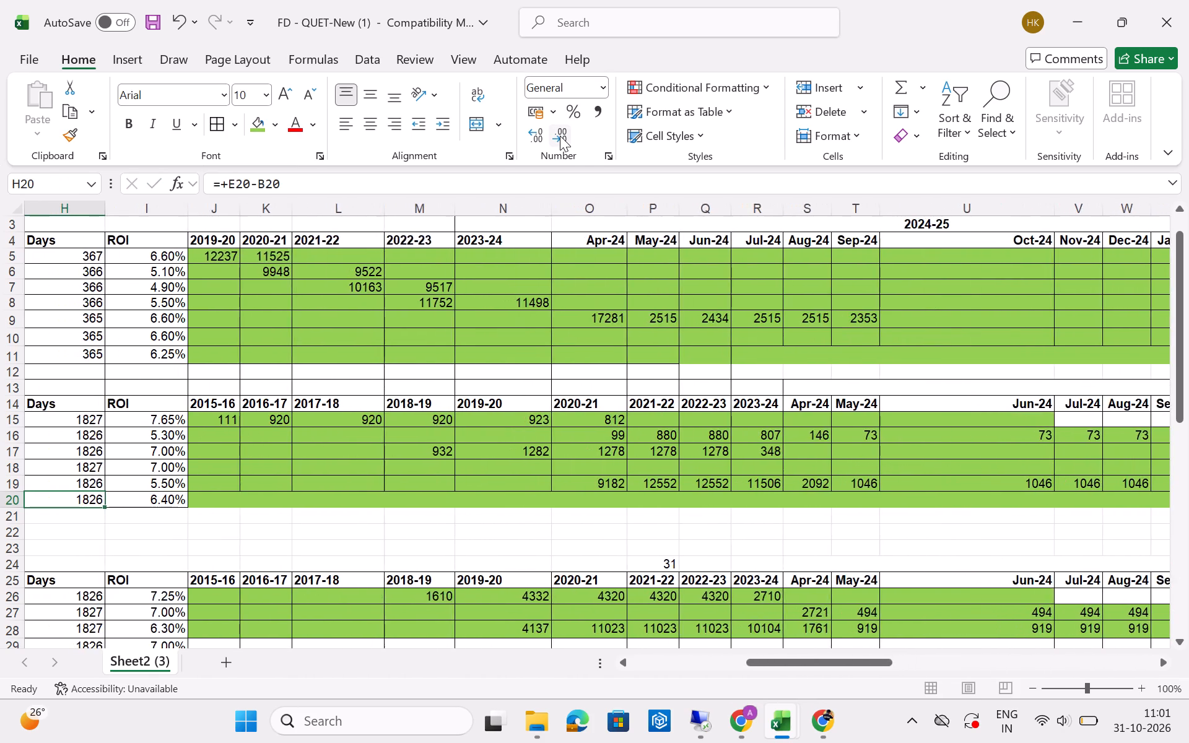
key(Right)
key(Right)
key(Right)
key(Right)
key(Right)
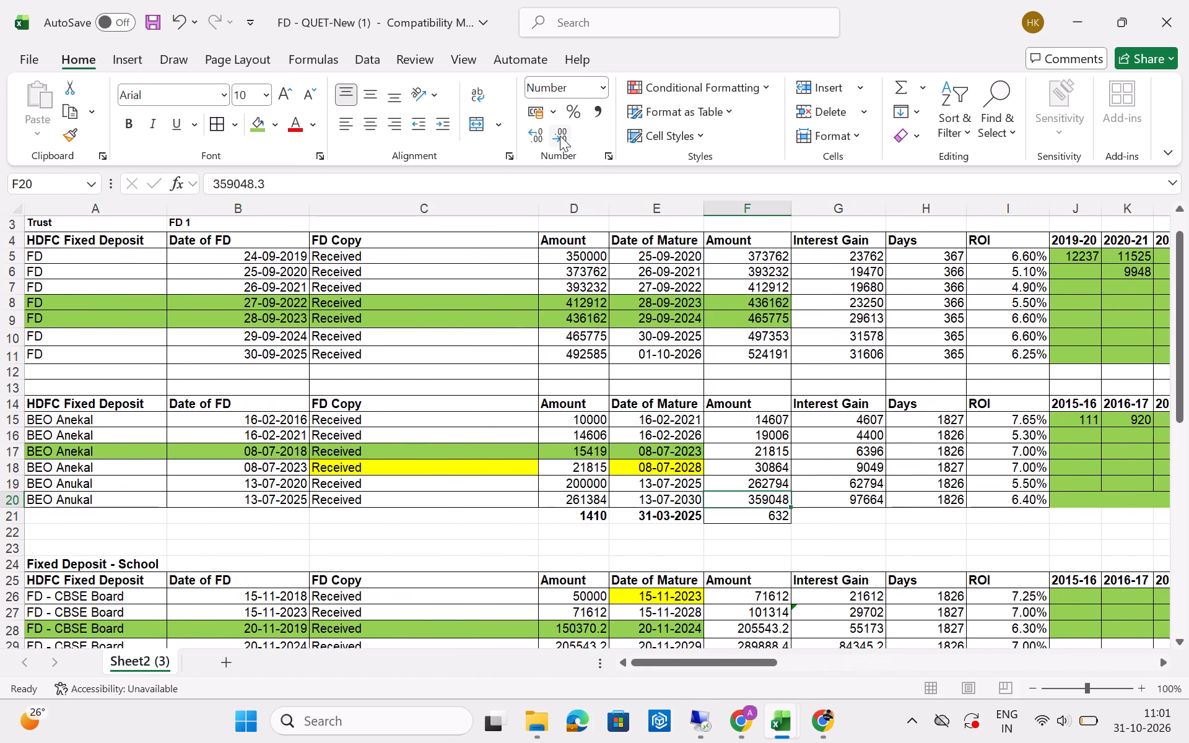
key(Down)
key(Right)
key(Right)
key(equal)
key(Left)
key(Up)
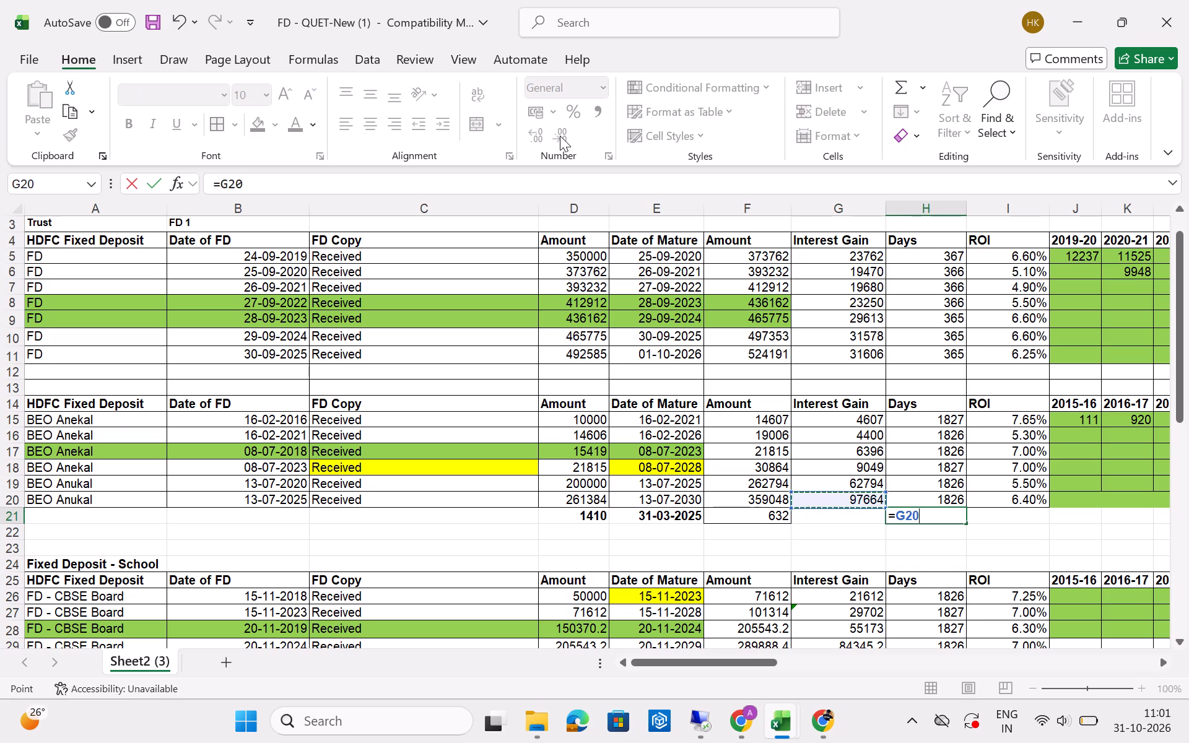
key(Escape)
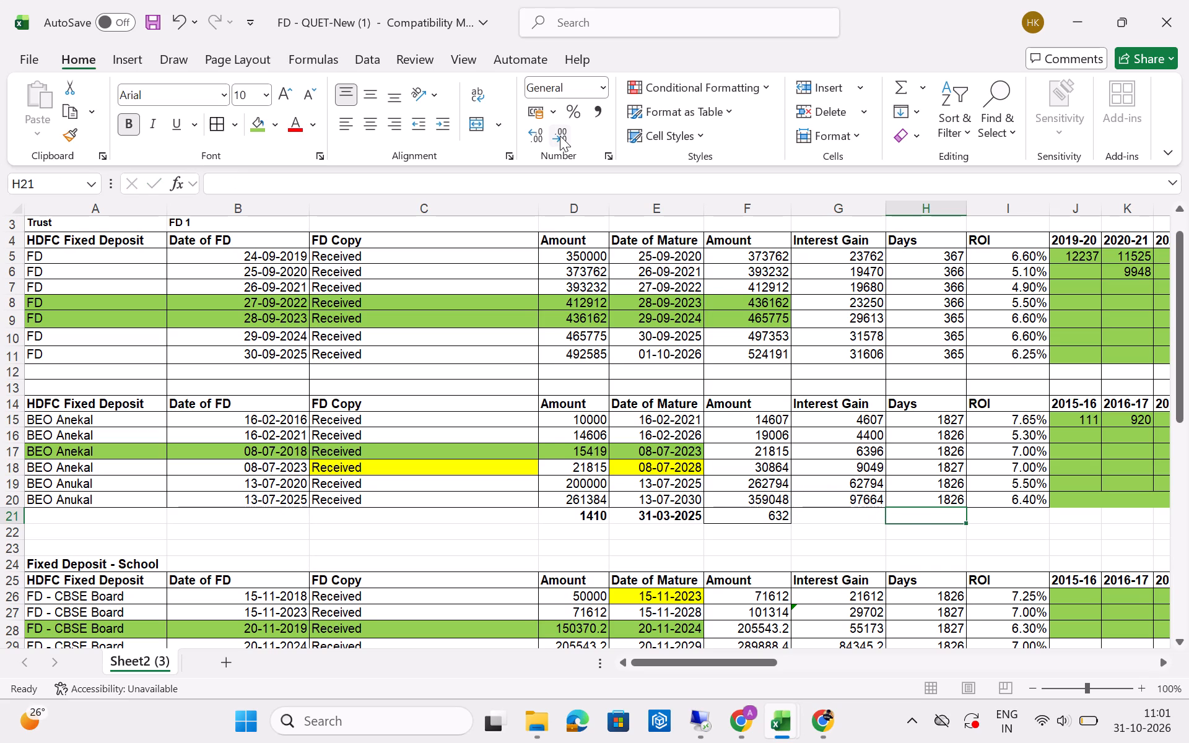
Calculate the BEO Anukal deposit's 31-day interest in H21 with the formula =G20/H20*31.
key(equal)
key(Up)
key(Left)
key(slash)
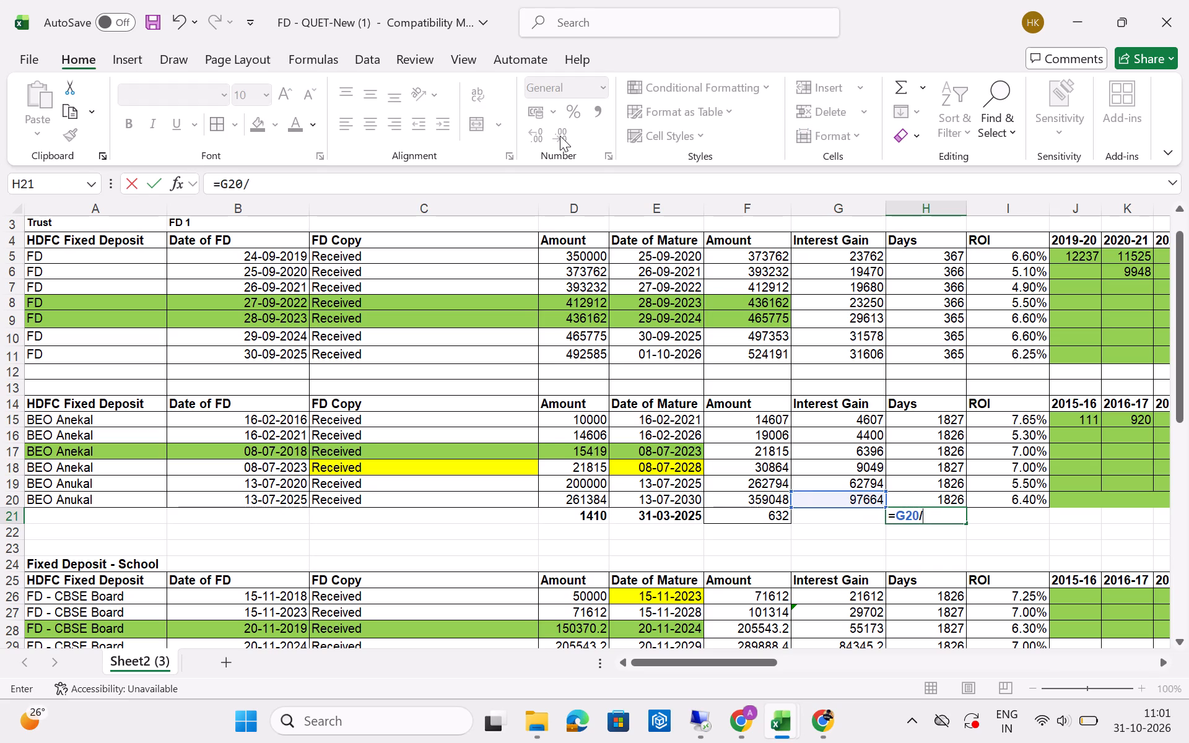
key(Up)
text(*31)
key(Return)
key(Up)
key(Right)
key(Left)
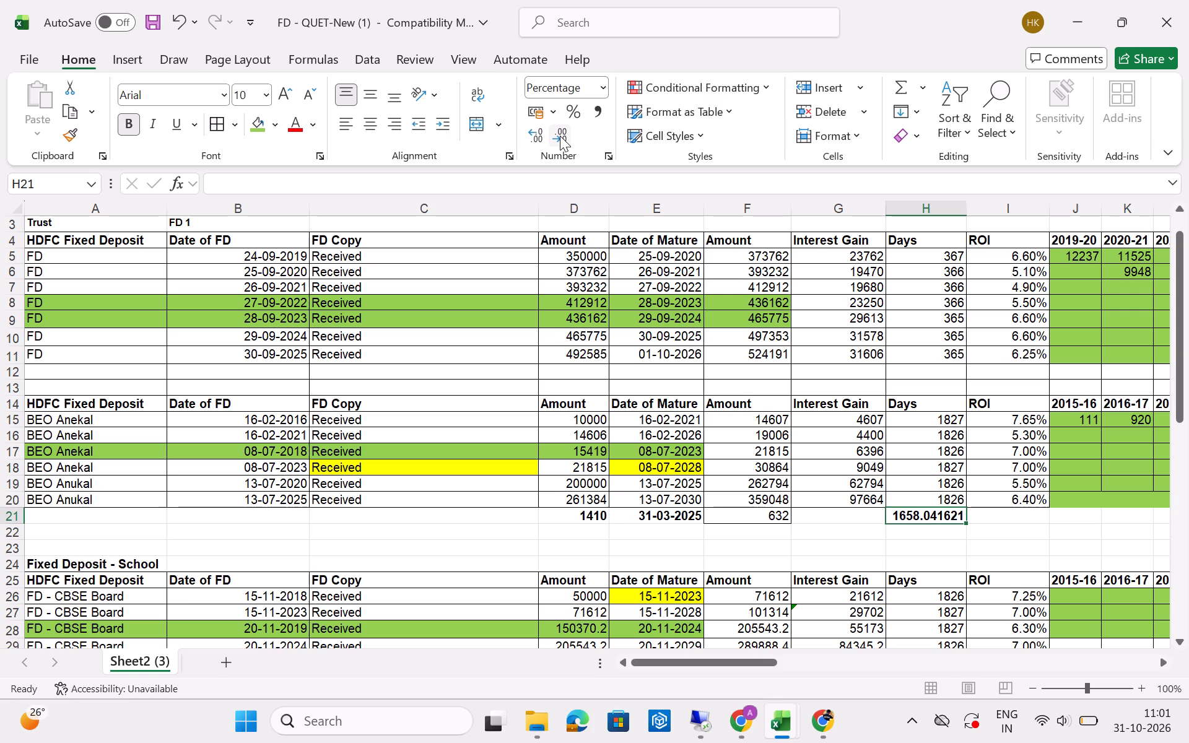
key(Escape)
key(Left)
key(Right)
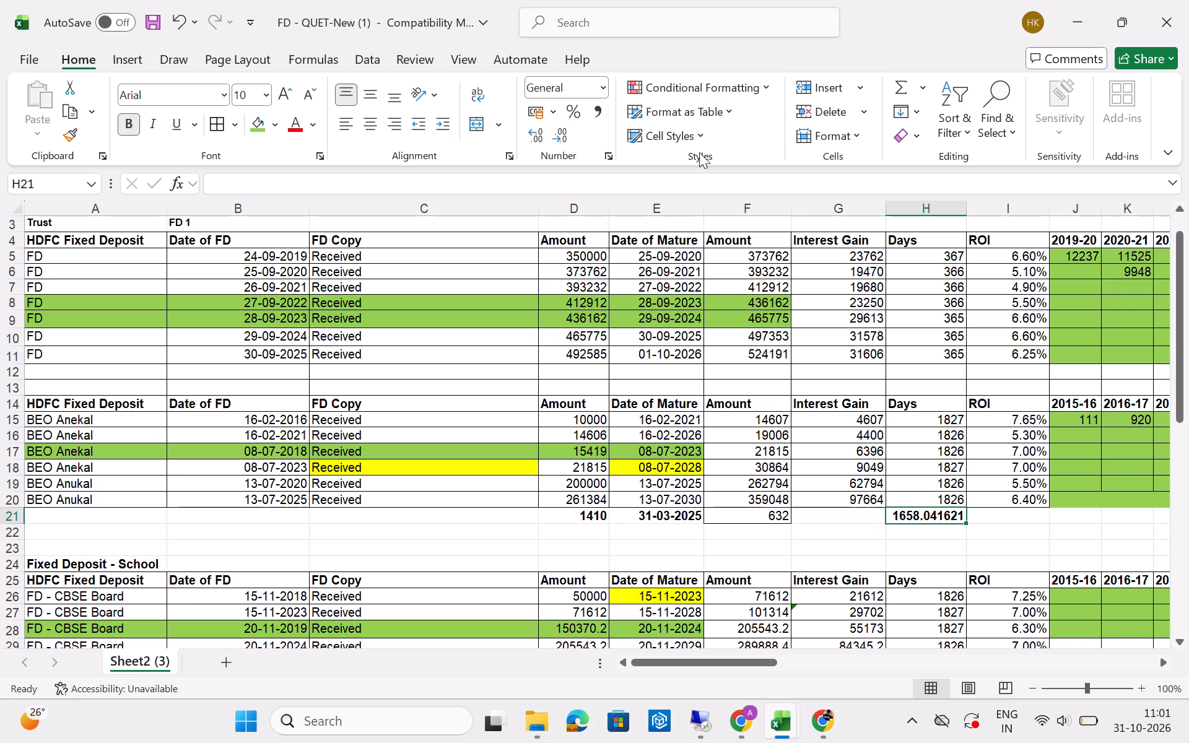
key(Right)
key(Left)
Clear the check figures in row 21, from column C to column H, below the BEO Anukal deposit.
key(shift+Left)
key(shift+Left)
key(shift+Left)
key(shift+Left)
key(shift+Left)
key(Delete)
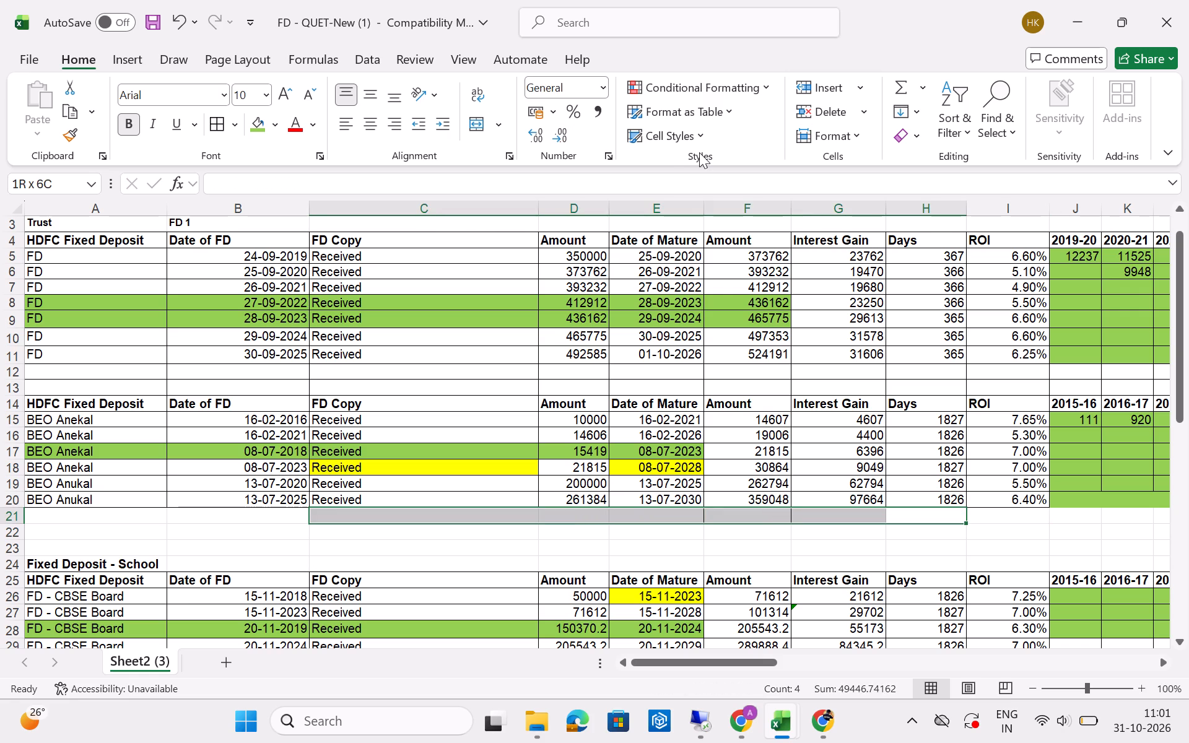
Copy the BEO block's Sep-26 column, rows 14 to 20, into columns AY and AX for Nov-26 and Oct-26.
key(Right)
key(Right)
key(Right)
key(Right)
key(Right)
key(Right)
key(Right)
key(Right)
key(Right)
key(Right)
key(Right)
key(Right)
key(Right)
key(Right)
key(Right)
key(Right)
key(Right)
key(Right)
key(Right)
key(Right)
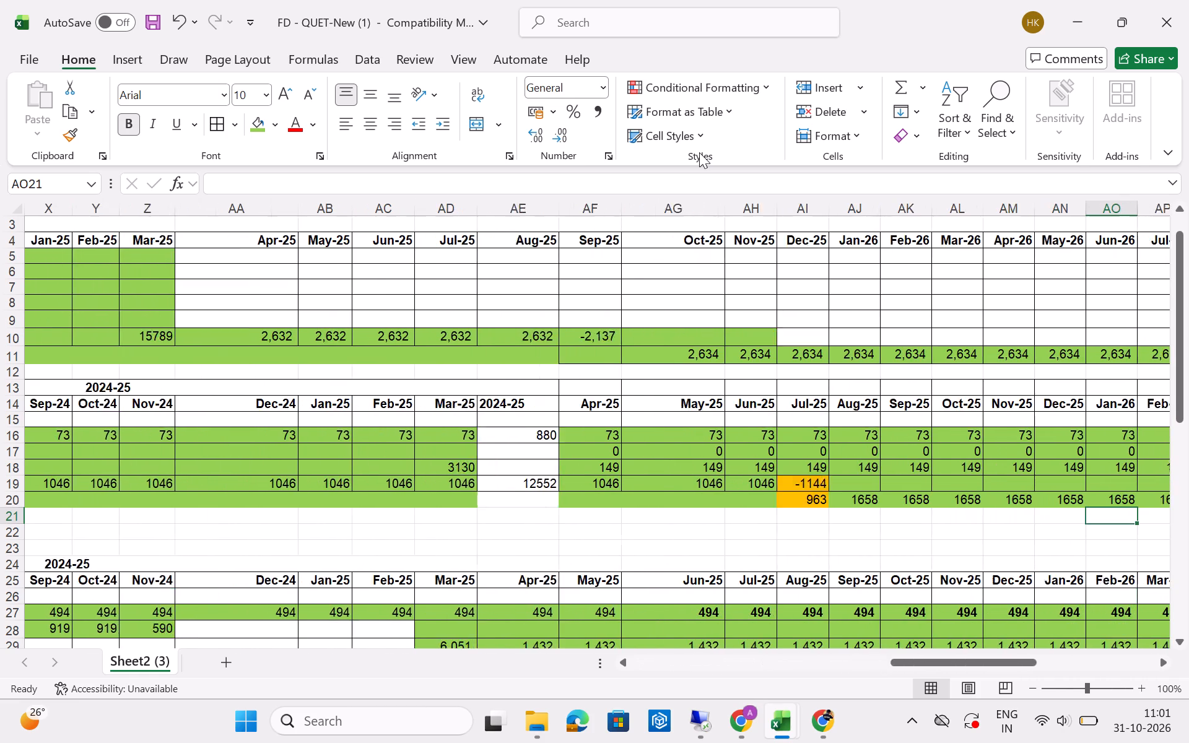
key(Right)
key(Right)
key(Right)
key(Right)
key(Right)
key(Right)
key(Right)
key(Right)
key(Right)
key(Right)
key(Right)
key(Left)
key(Up)
key(Left)
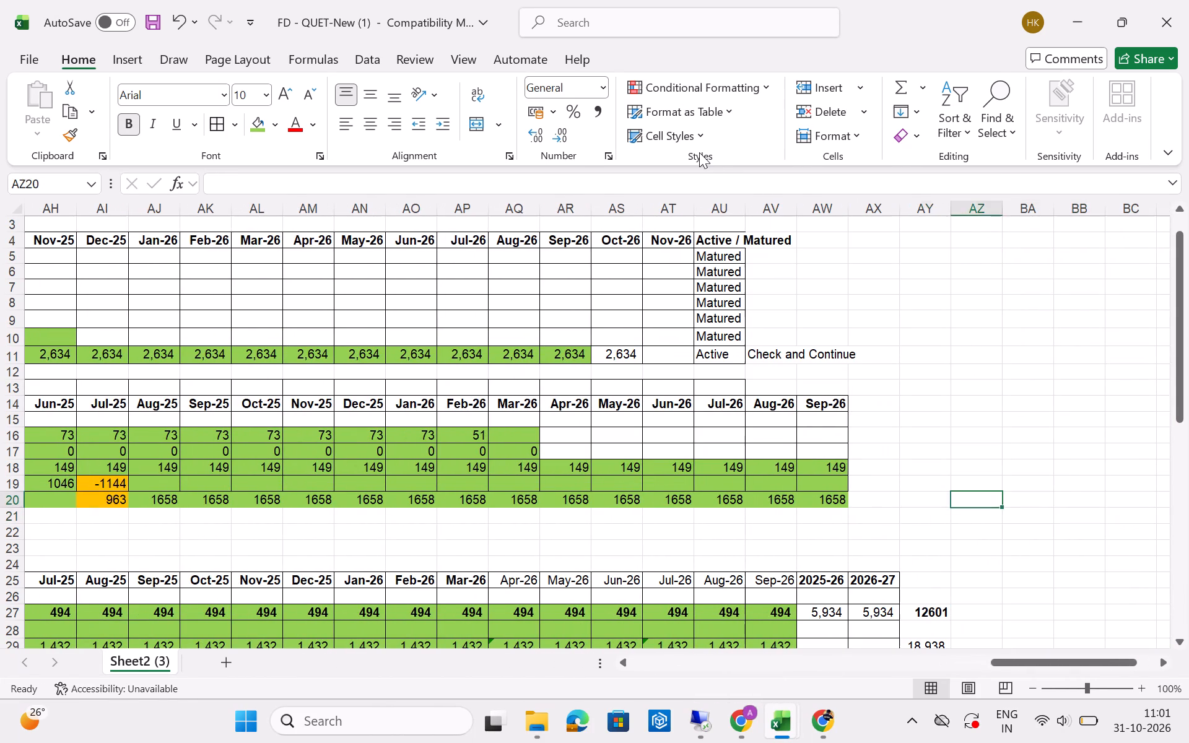
key(Left)
key(Up)
key(Left)
key(Left)
key(Left)
key(Left)
key(Up)
key(Up)
key(Up)
key(Up)
key(Up)
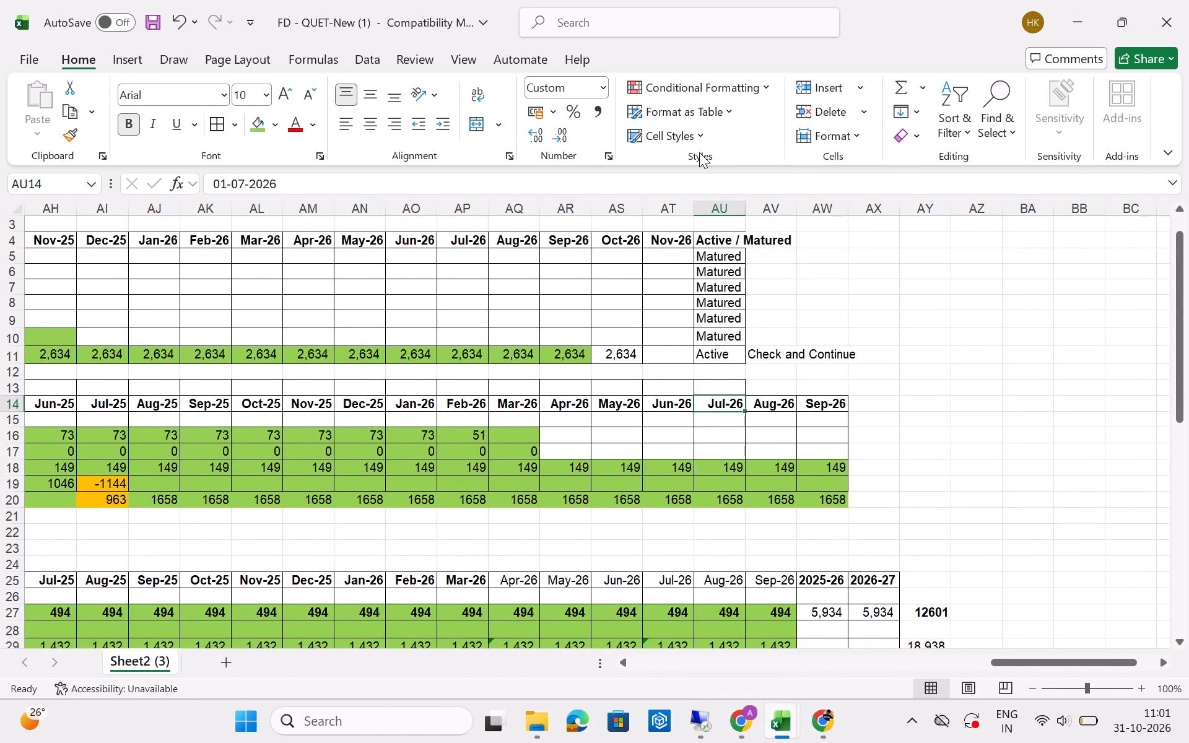
key(Right)
key(Up)
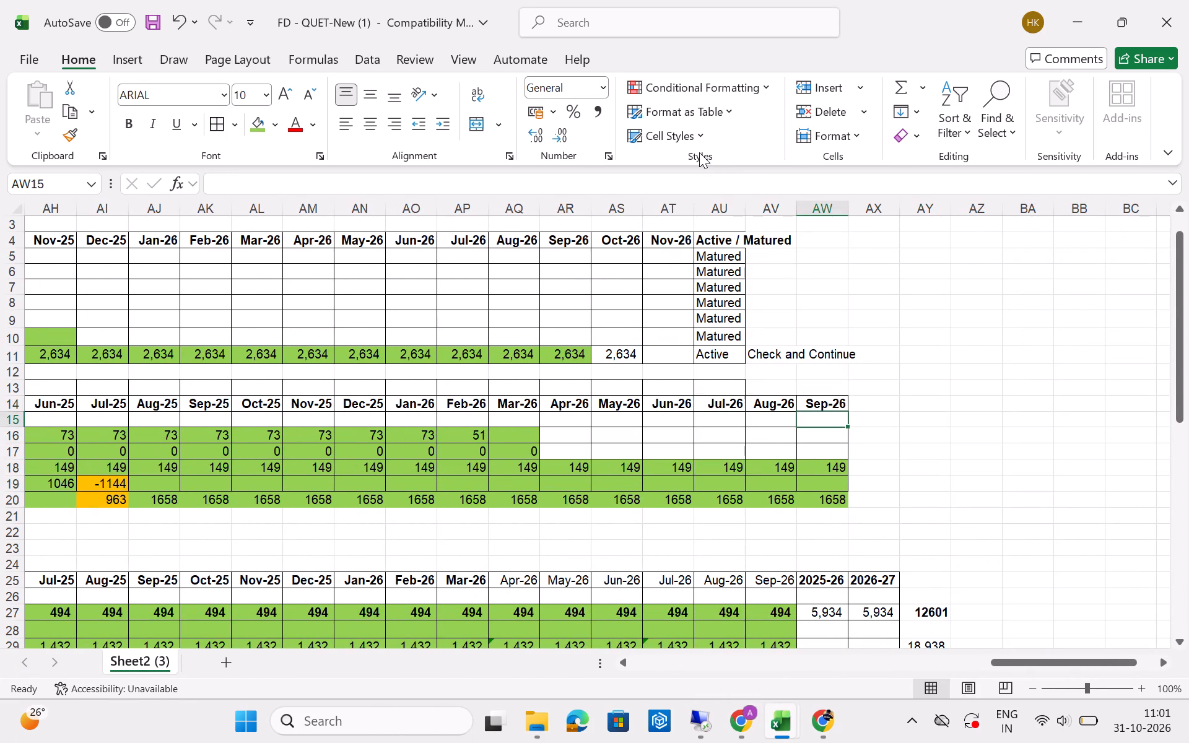
key(Up)
key(shift+Down)
key(shift+Down)
key(shift+Down)
key(shift+Down)
key(shift+Down)
key(shift+Down)
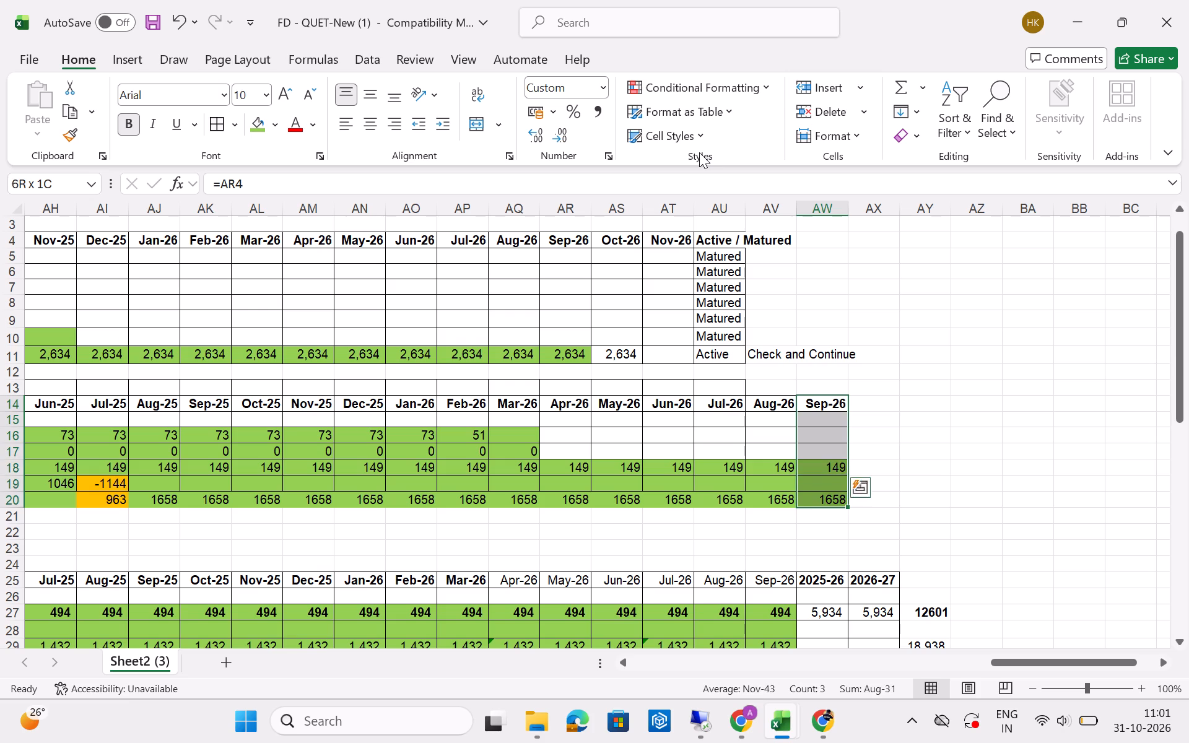
key(ctrl+c)
key(Right)
key(Right)
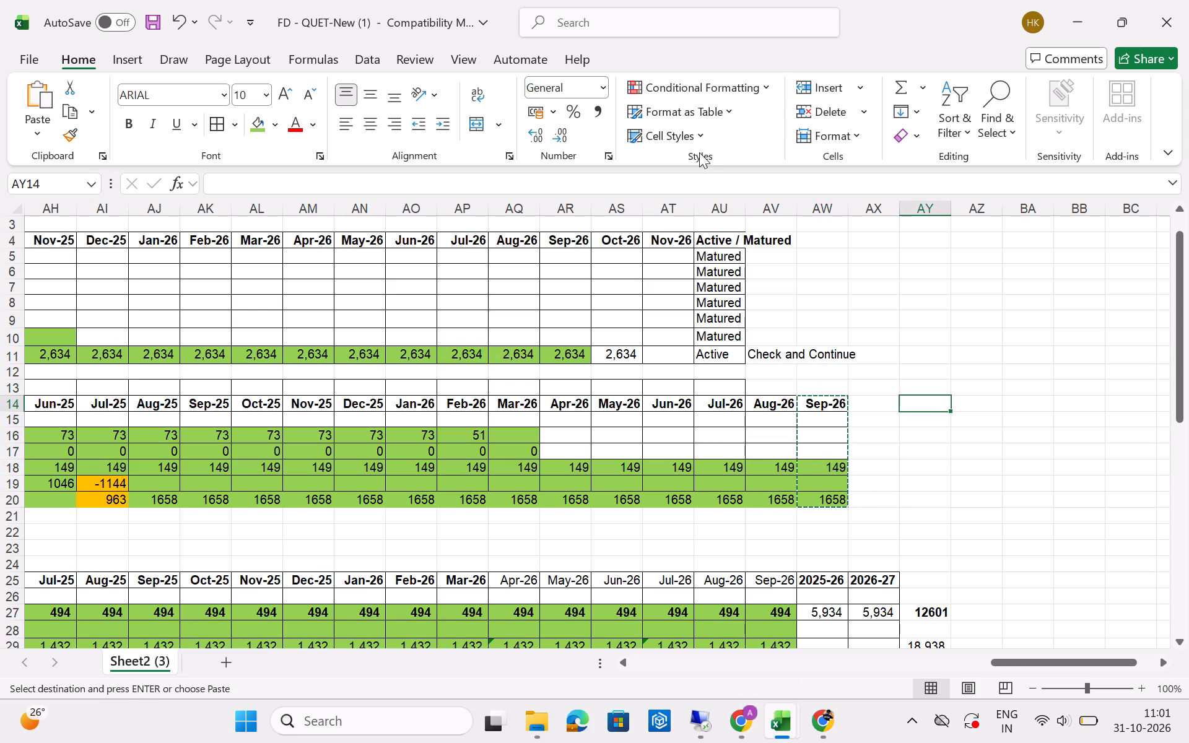
key(ctrl+v)
key(Left)
key(Right)
key(Left)
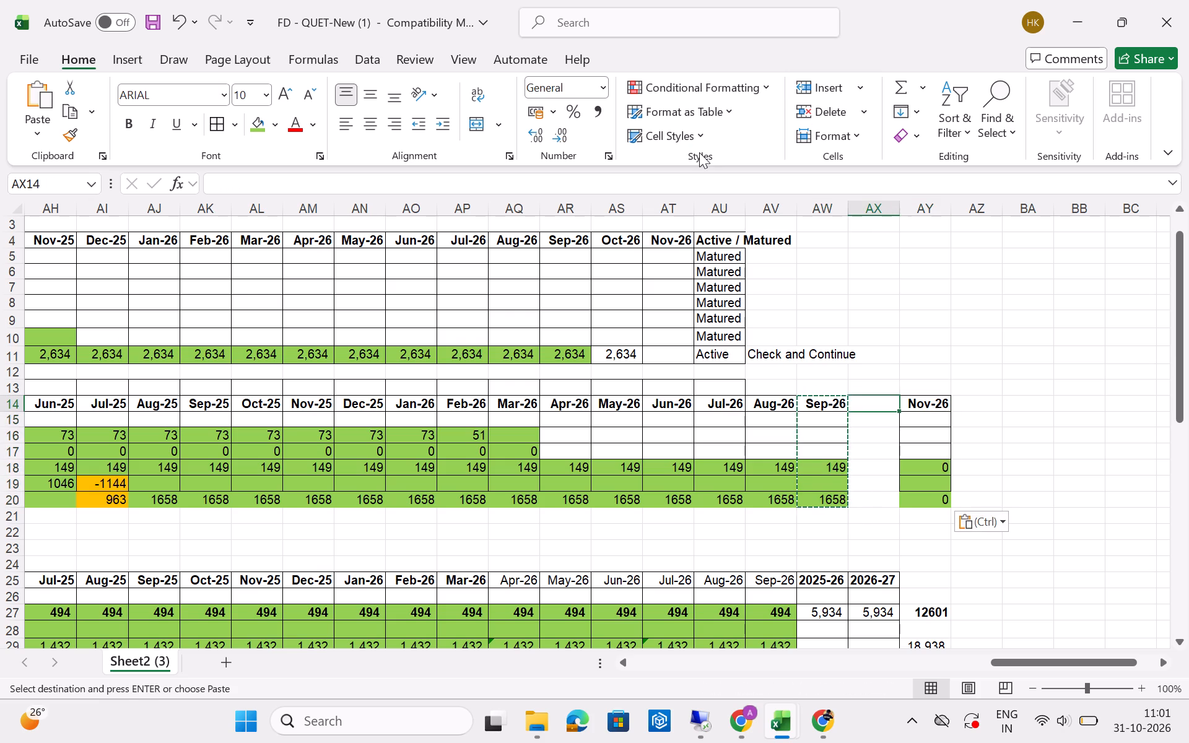
key(ctrl+v)
key(Left)
key(Right)
key(Right)
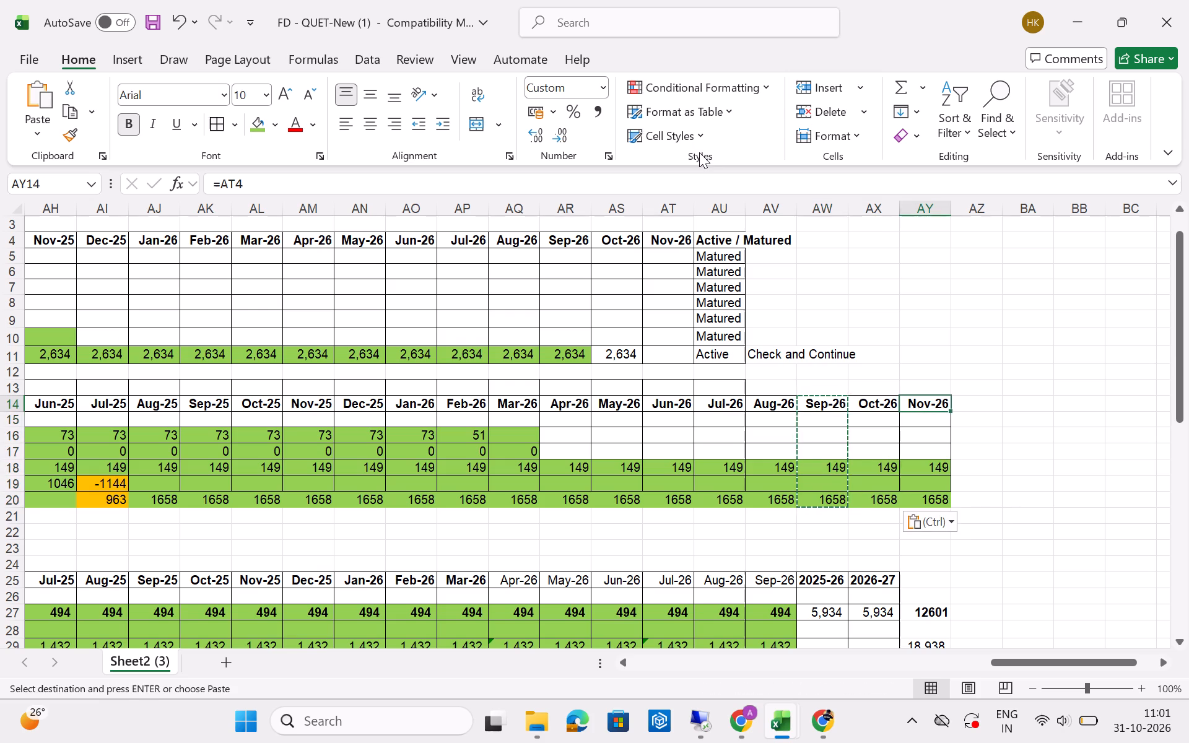
Clear the BEO block's Nov-26 column by filling the blank cell AY13 down through AY20.
key(ctrl+space)
key(Down)
key(Up)
key(Up)
key(shift+Down)
key(shift+Down)
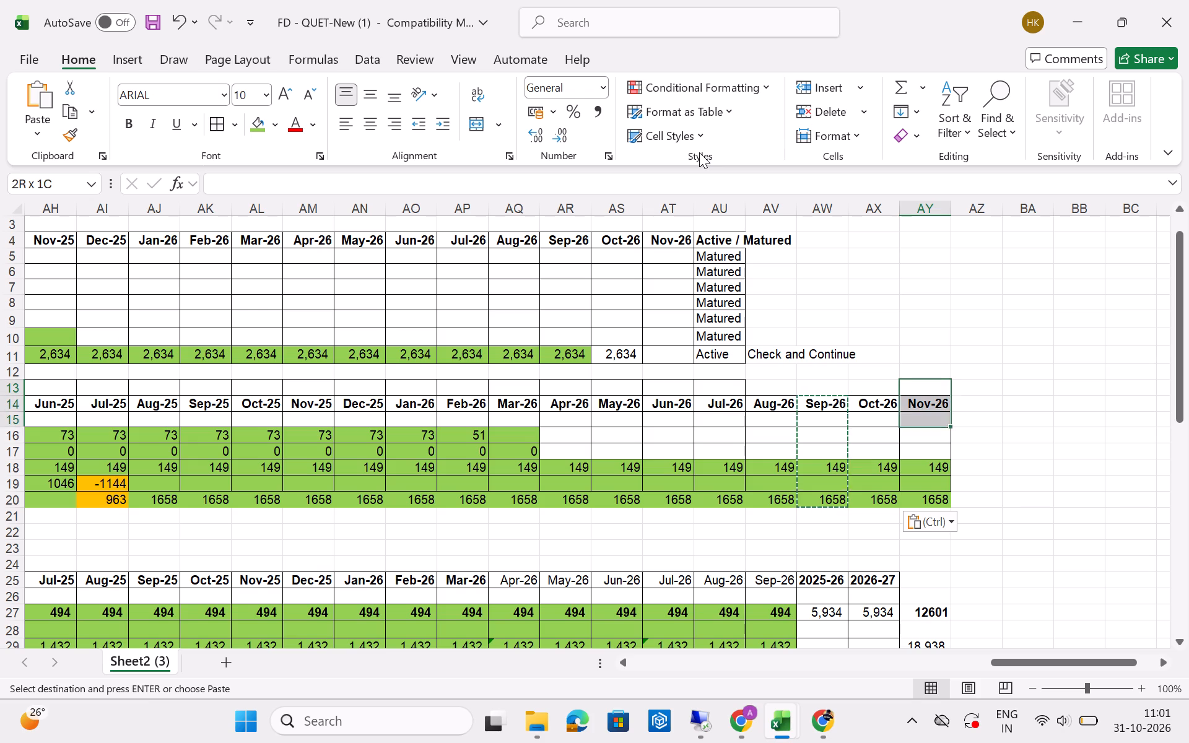
key(shift+Down)
key(shift+Down)
key(shift+Down)
key(shift+Down)
key(shift+Down)
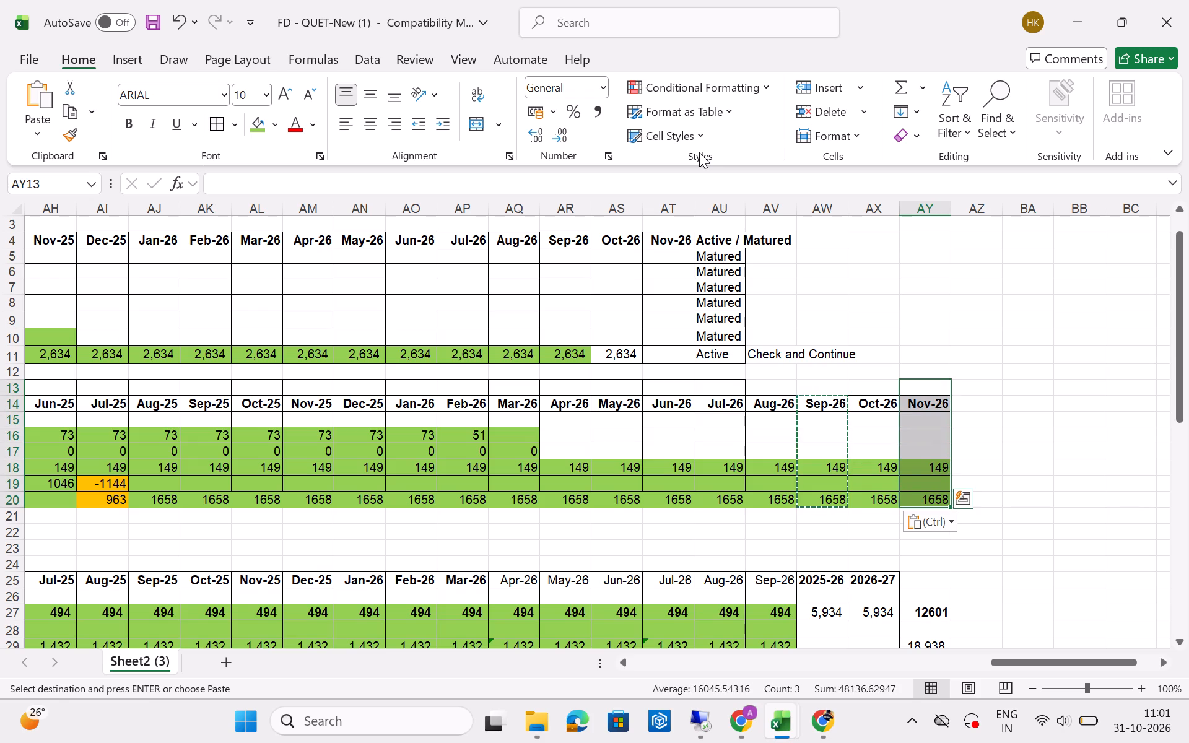
key(ctrl+d)
Examine the Oct-26 interest formulas of the active BEO deposits in AX18 and AX20.
key(Down)
key(Down)
key(Down)
key(Left)
key(Down)
key(Down)
key(Down)
key(Down)
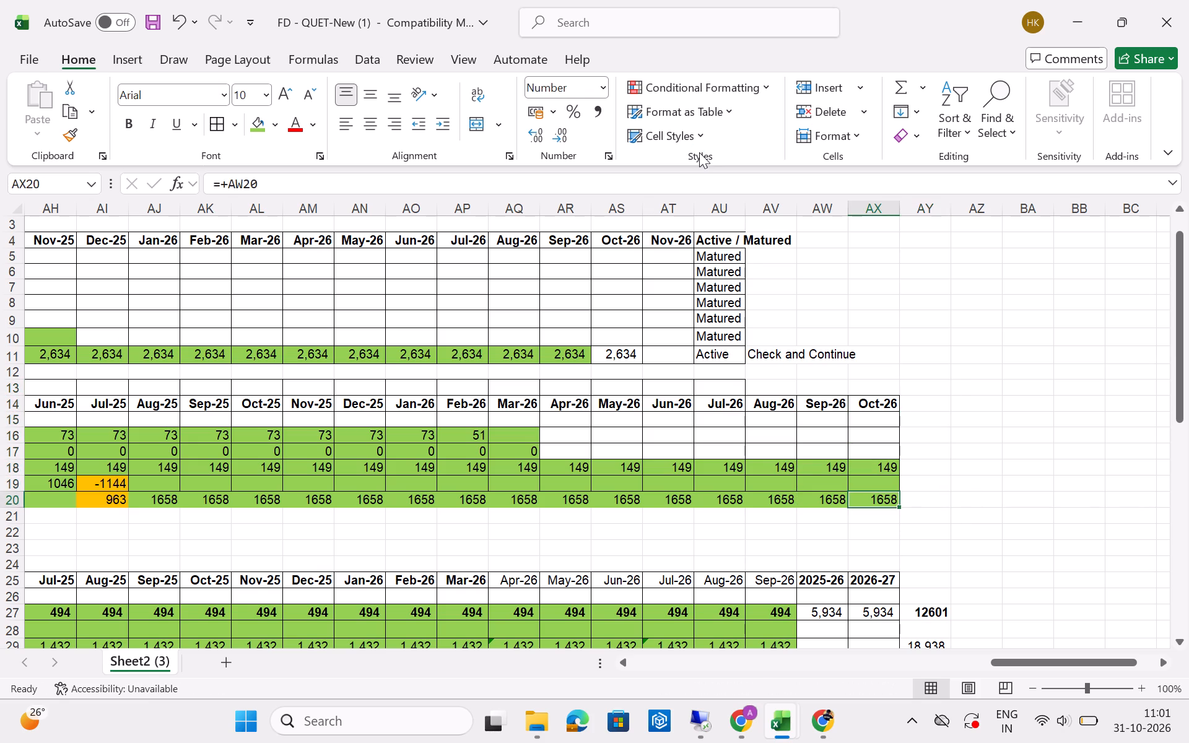
key(Up)
key(Up)
key(F2)
key(Escape)
key(F2)
key(Down)
key(Down)
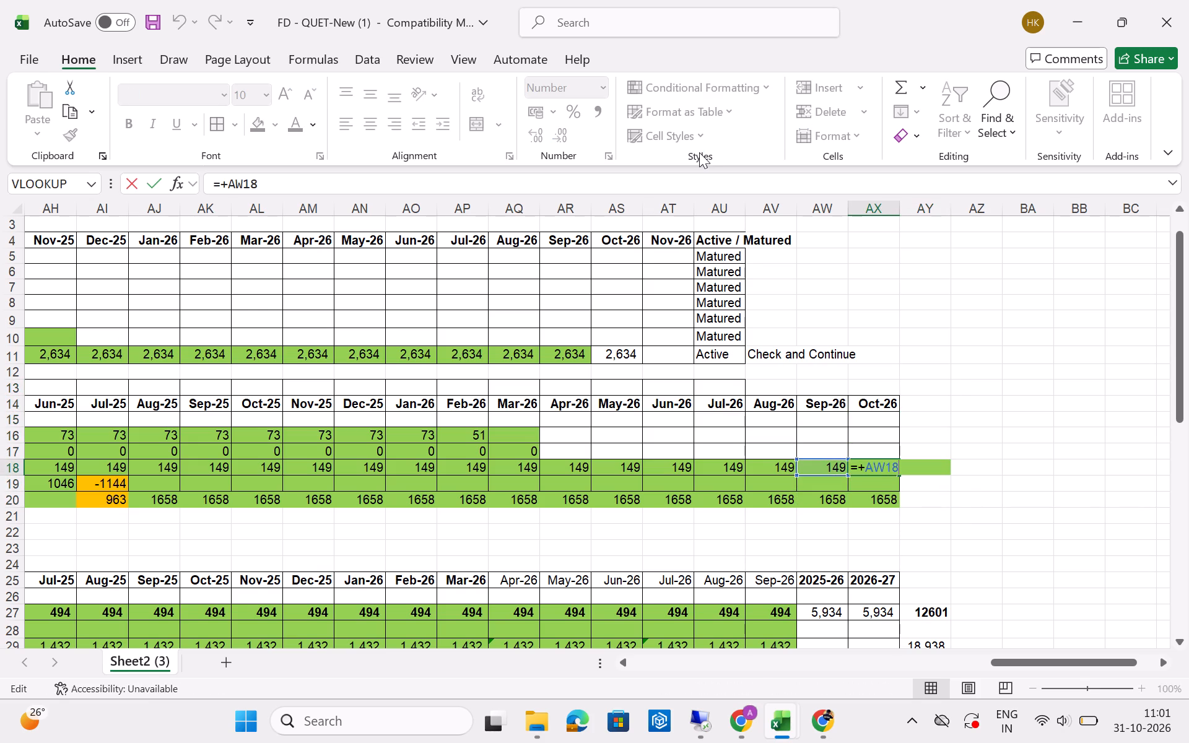
key(Down)
key(Escape)
key(Down)
key(Down)
key(F2)
key(Escape)
Go back along the BEO rows to the deposit names in column A and look over the block up to its headings.
key(Left)
key(Up)
key(Left)
key(Left)
key(Left)
key(Left)
key(Left)
key(Left)
key(Left)
key(Left)
key(Left)
key(Left)
key(Left)
key(Left)
key(Left)
key(Left)
key(Left)
key(Left)
key(Left)
key(Left)
key(Left)
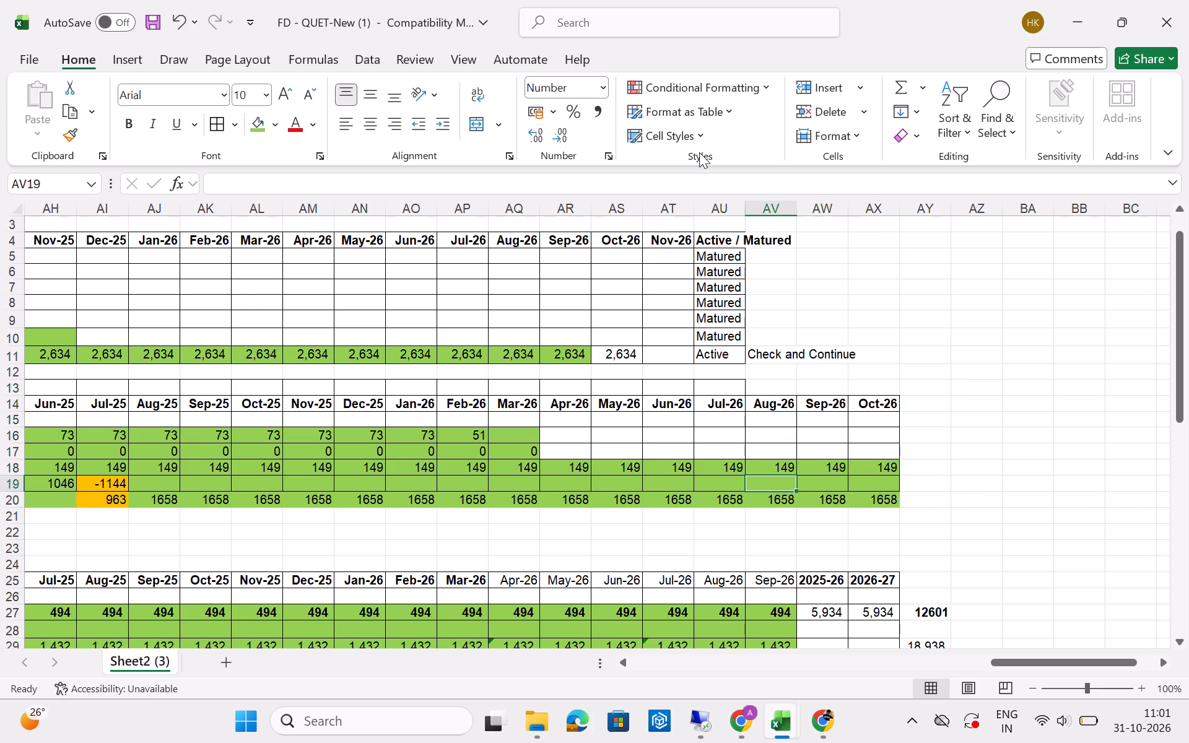
key(Up)
key(Left)
key(Left)
key(Left)
key(Left)
key(Left)
key(Left)
key(Left)
key(Left)
key(Left)
key(Left)
key(Left)
key(Left)
key(Left)
key(Left)
key(Left)
key(Left)
key(Left)
key(Left)
key(Left)
key(Left)
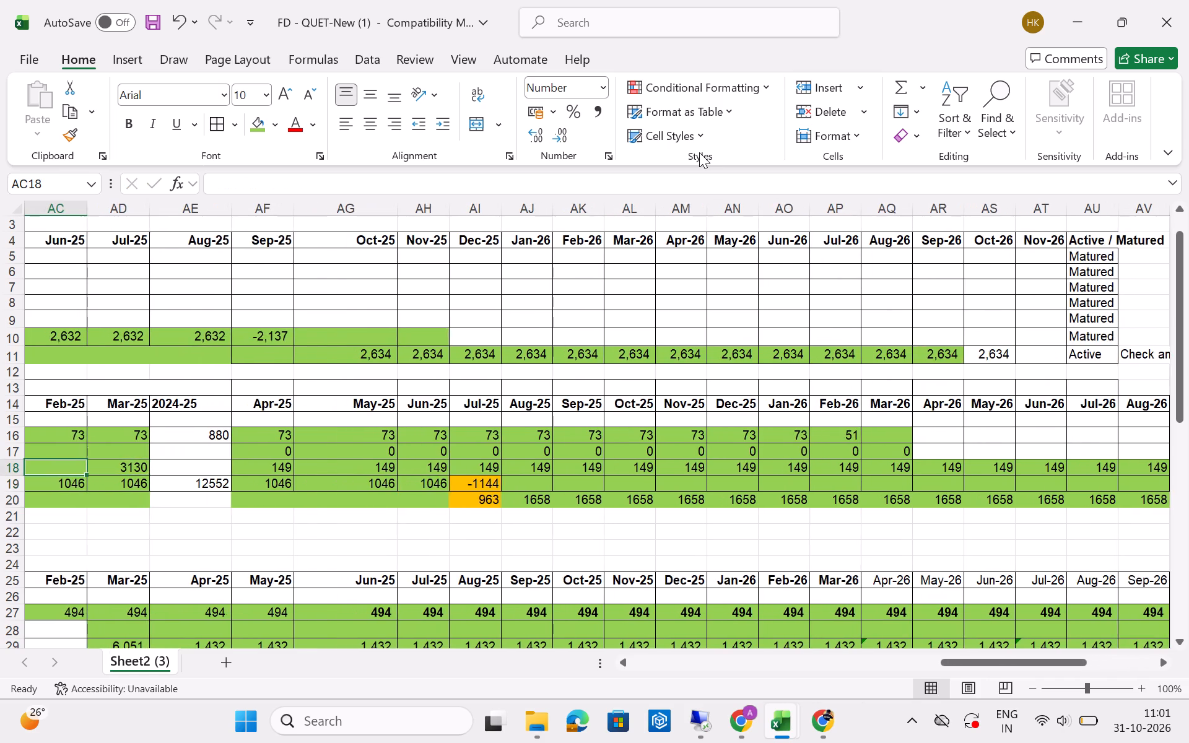
key(Up)
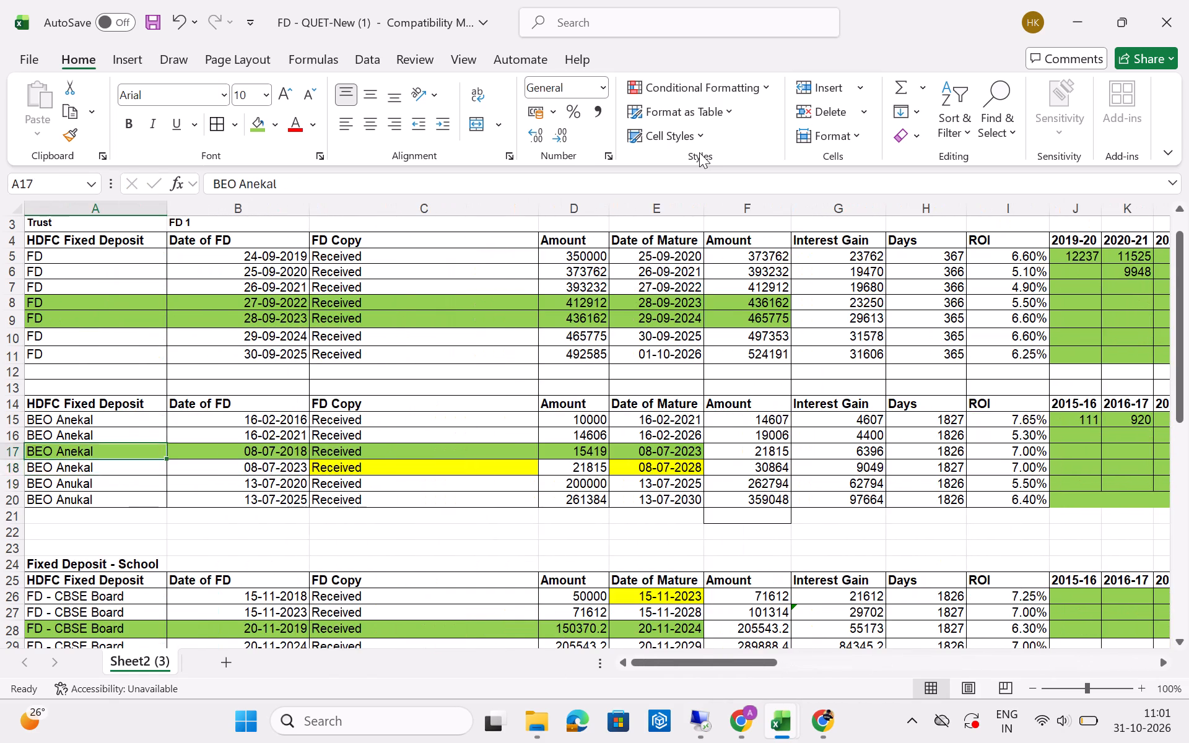
key(Up)
key(Up)
key(Up)
key(Up)
key(Down)
key(Down)
key(Up)
key(Up)
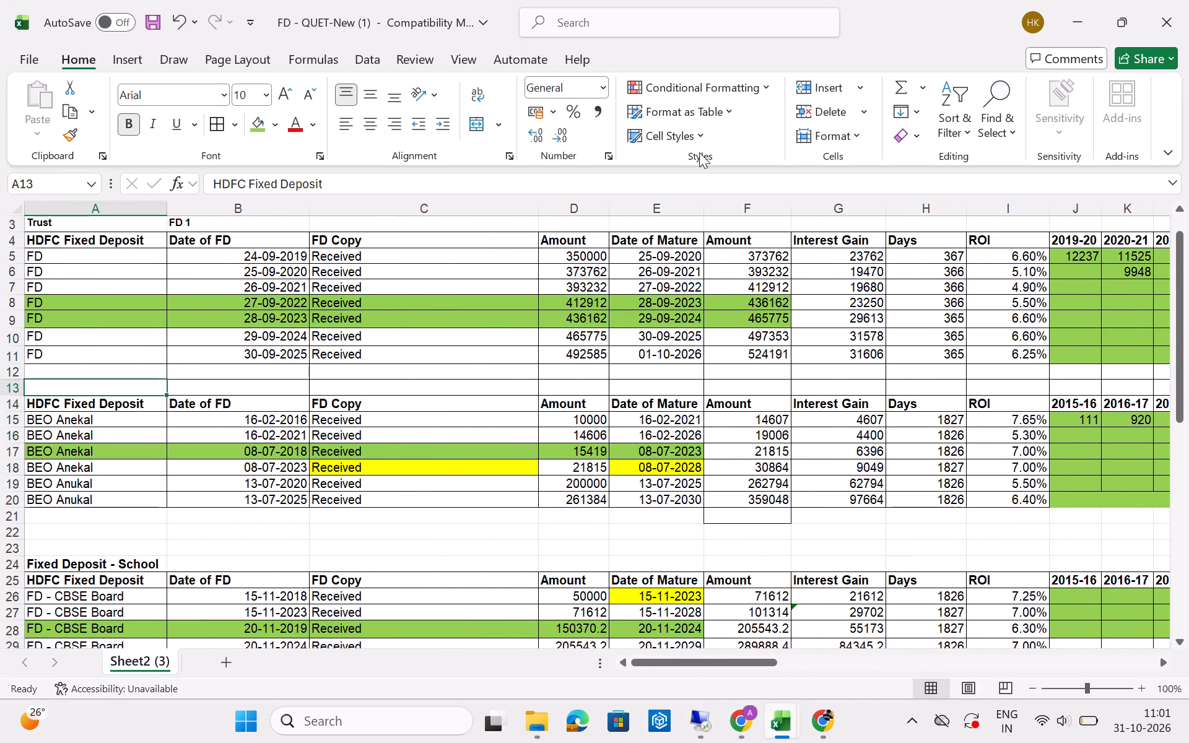
key(Right)
key(Down)
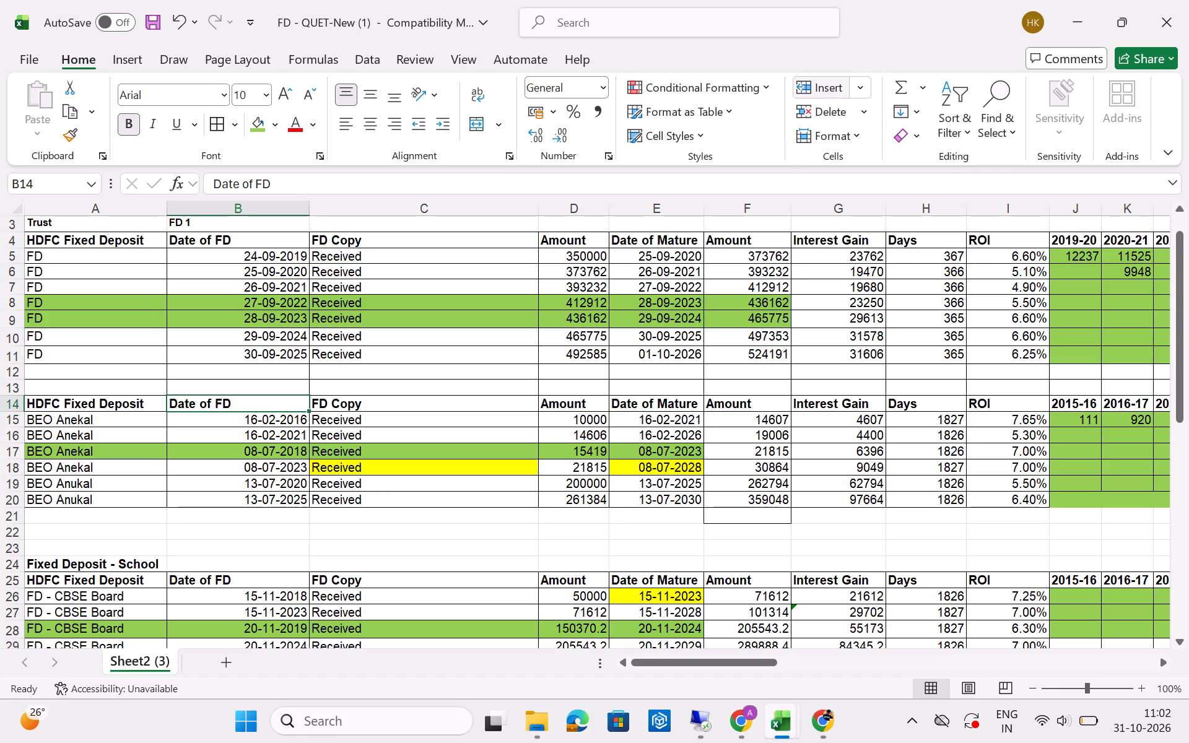
Narrow the FD Copy column C to a little less than half its width.
drag(537, 210, 419, 198)
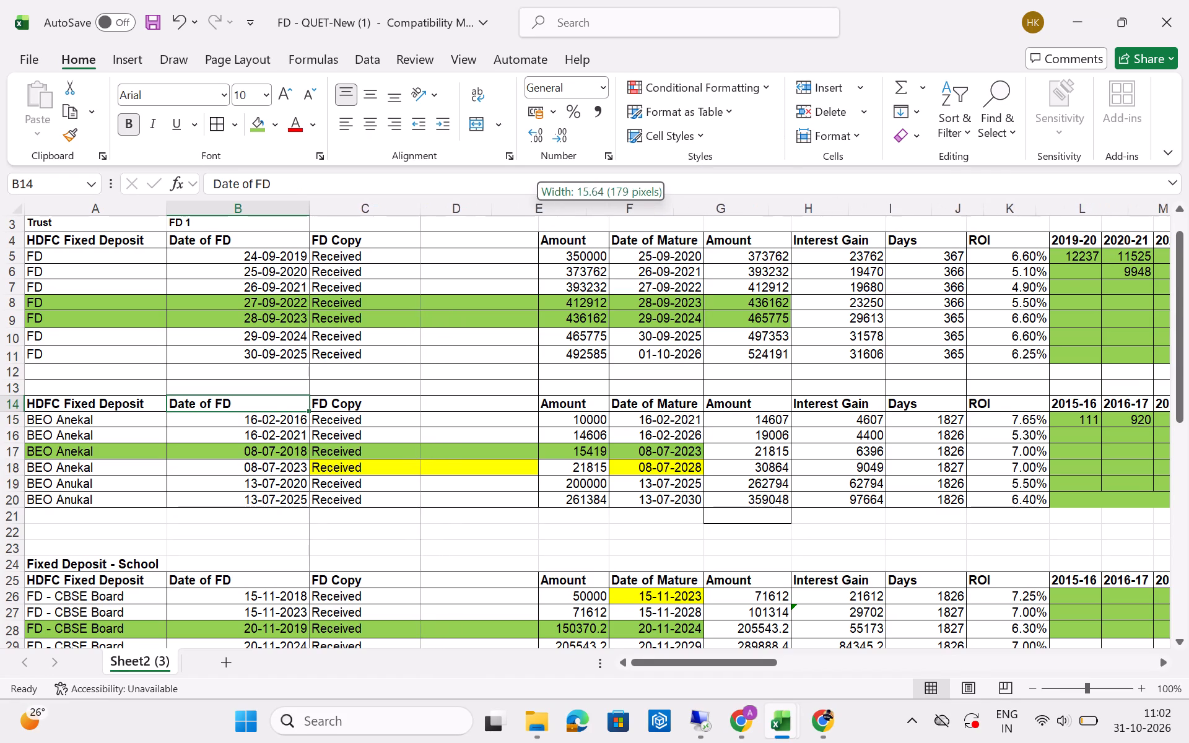
drag(419, 198, 412, 191)
click(500, 350)
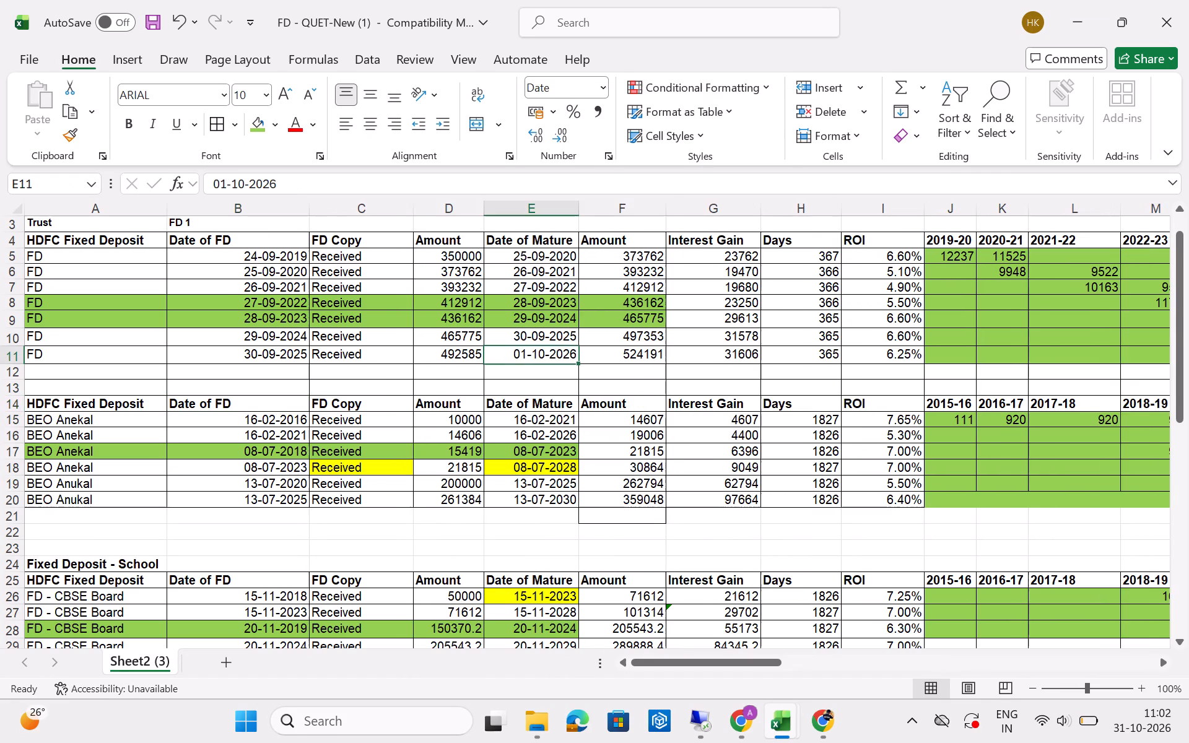
Look over the BEO deposits' amounts, interest gain and ROI, and follow the yearly columns to the 2024-25 heading in row 13.
key(Right)
key(Right)
key(Down)
key(Down)
key(Down)
key(Down)
key(Down)
key(Down)
key(Left)
key(Right)
key(Right)
key(Right)
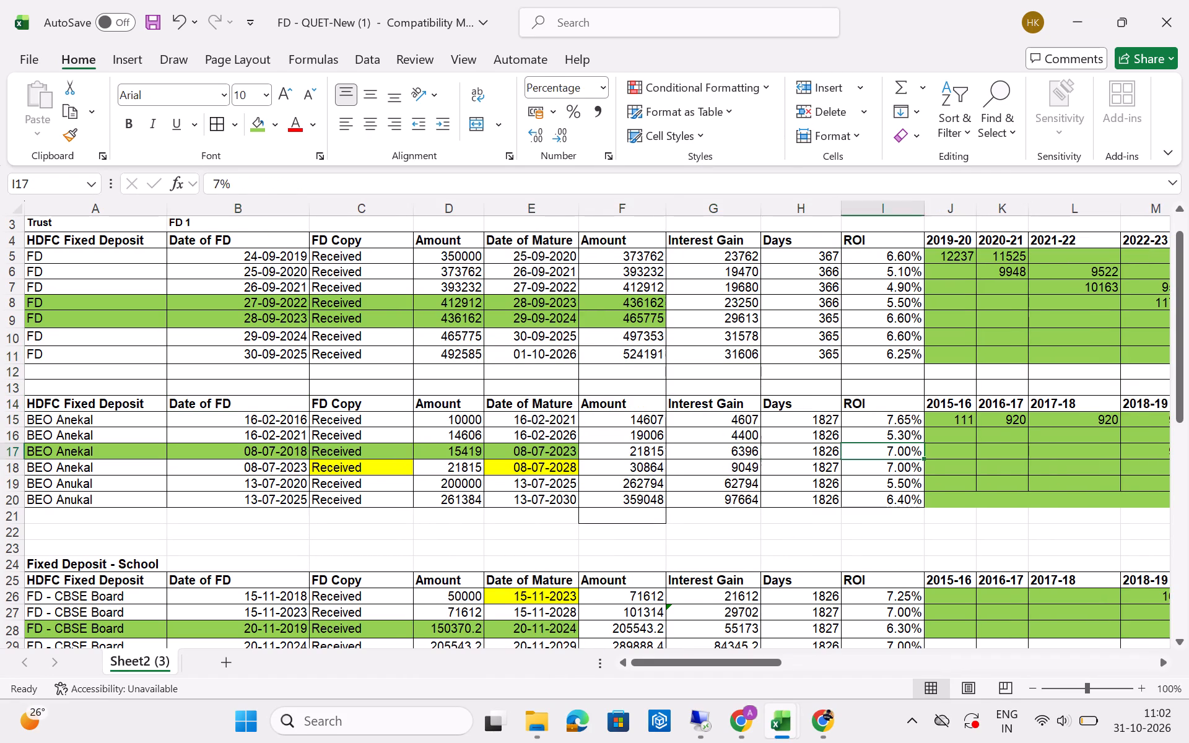
key(Right)
key(Up)
key(Up)
key(Up)
key(Up)
key(Right)
key(Right)
key(Right)
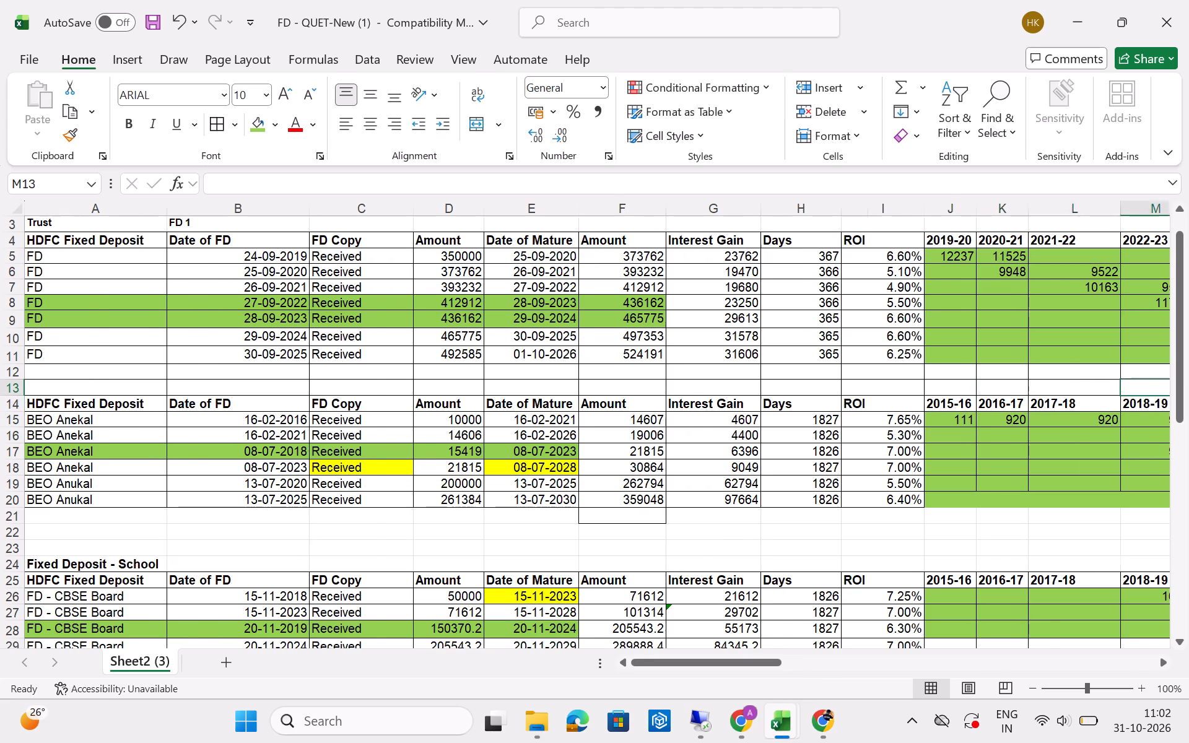
key(Right)
key(Right)
key(Right)
key(Right)
key(Right)
key(Right)
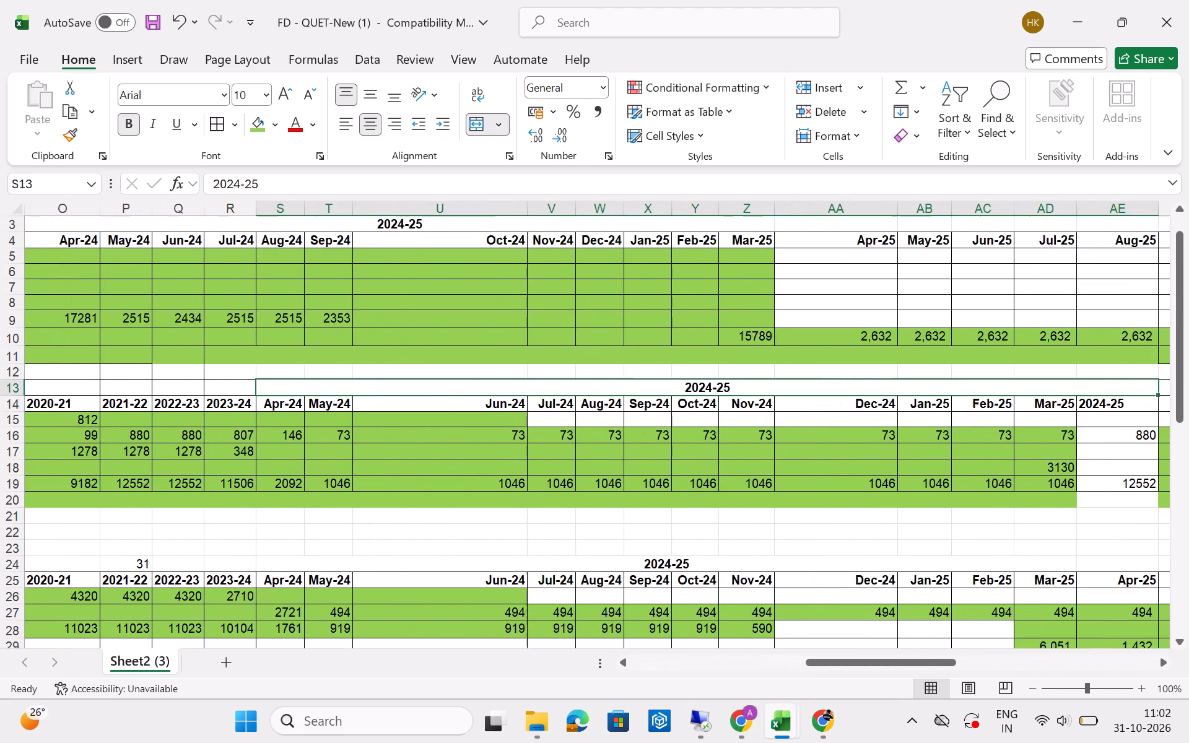
Look over the BEO deposits' ROI down to row 20 and follow the rows back to the deposit names in column A.
key(Left)
key(Left)
key(Left)
key(Left)
key(Left)
key(Left)
key(Left)
key(Left)
key(Left)
key(Left)
key(Down)
key(Down)
key(Down)
key(Down)
key(Down)
key(Down)
key(Down)
key(Down)
key(Down)
key(Down)
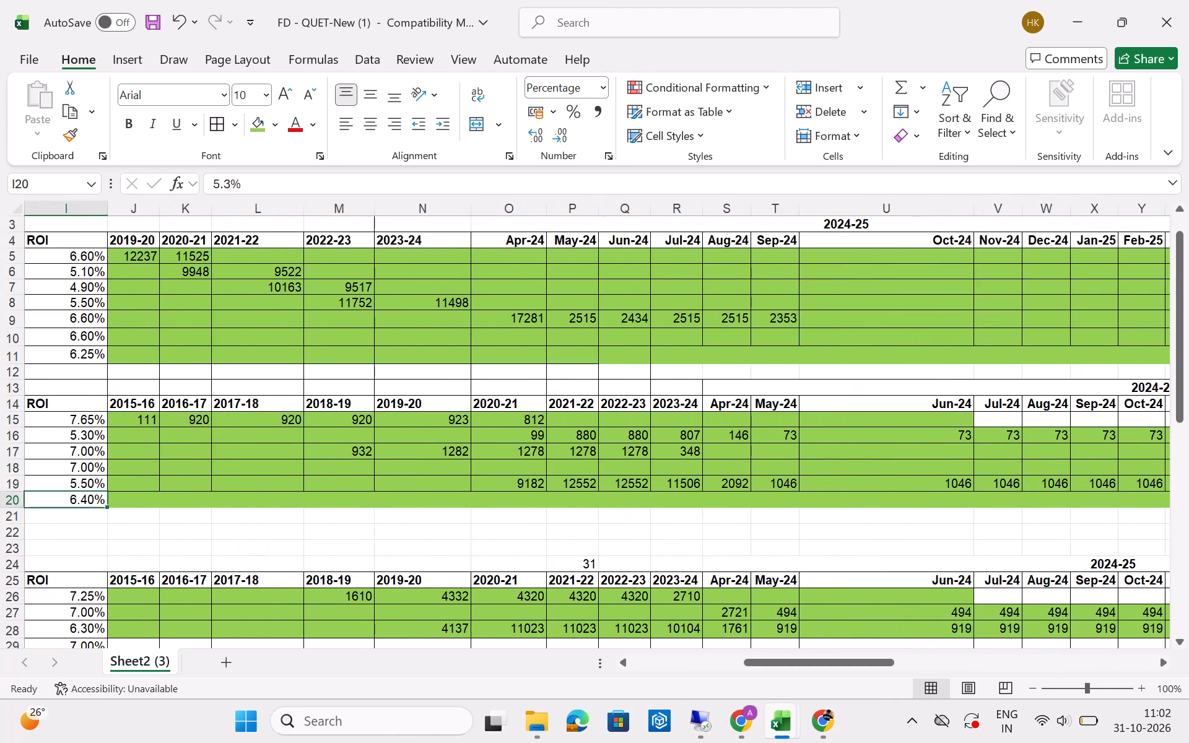
key(Right)
key(Down)
key(Up)
key(Up)
key(Up)
key(Left)
key(Left)
key(Left)
key(Left)
key(Left)
key(Left)
key(Left)
key(Left)
key(Left)
key(Left)
key(Left)
key(Left)
key(Left)
key(Left)
key(Left)
key(Left)
key(Left)
key(Left)
key(Left)
key(Left)
key(Left)
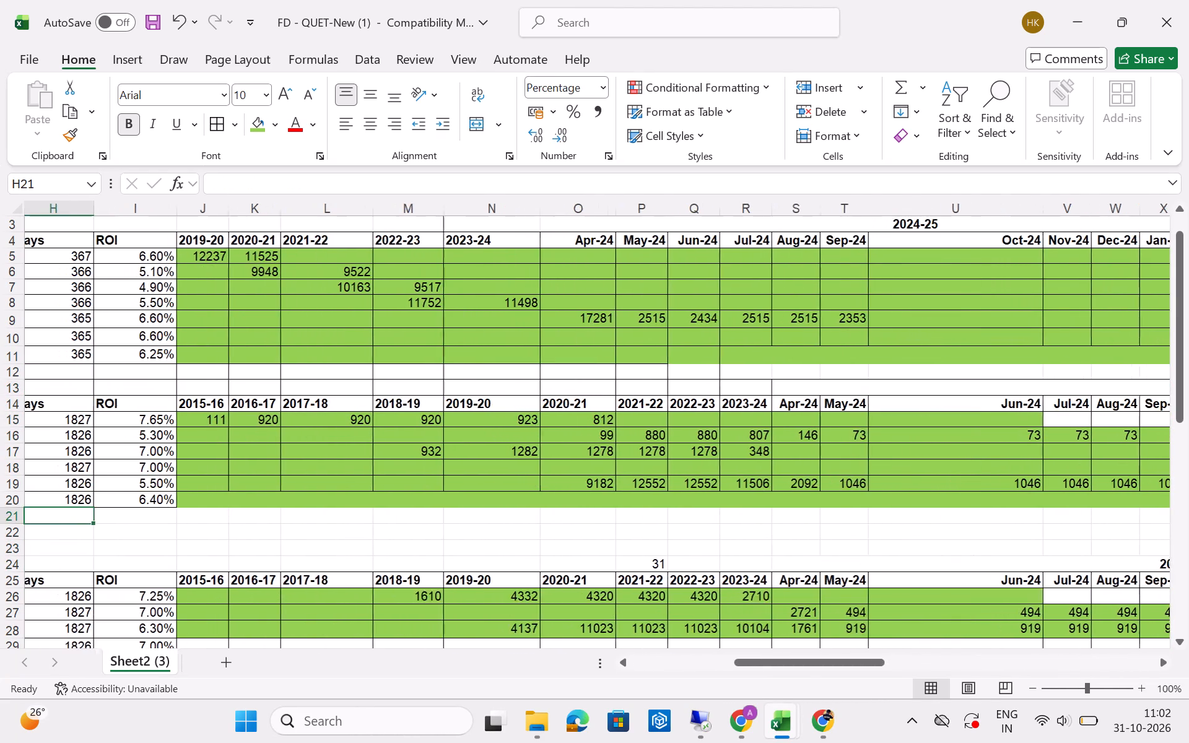
Cut the whole BEO deposit block with its headings, from A14 through the Oct-26 column at AX20.
key(Up)
key(Up)
key(Up)
key(Up)
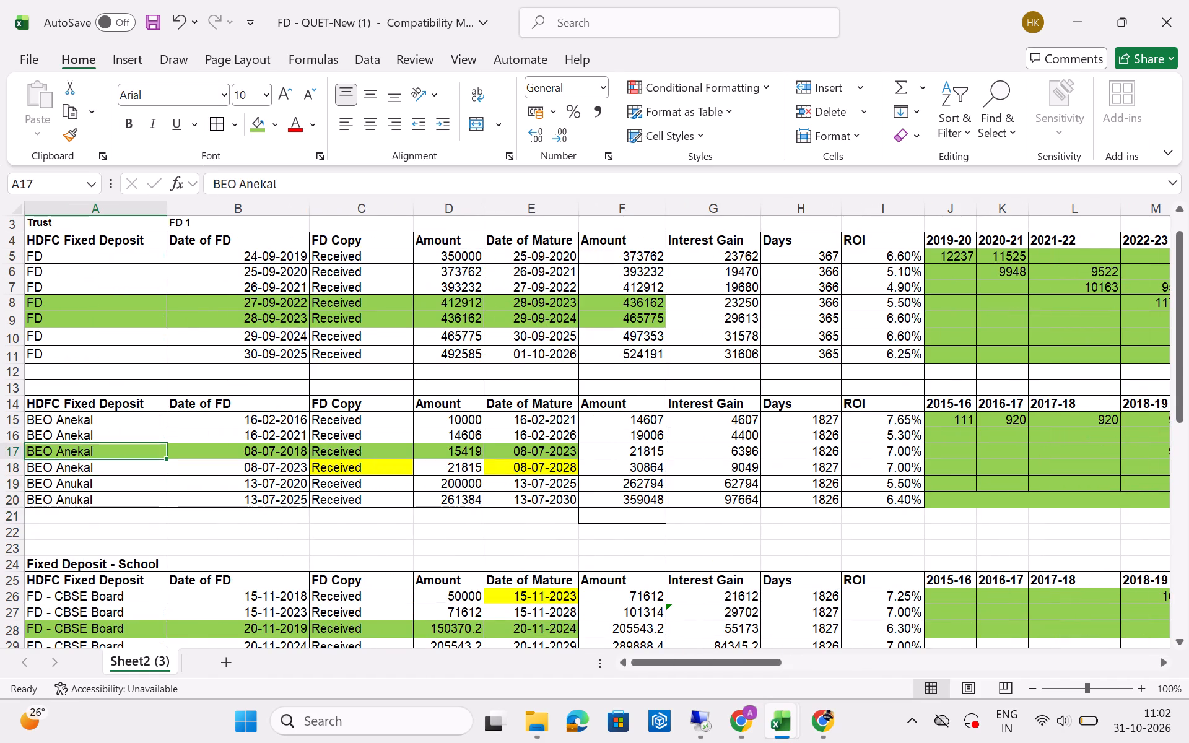
key(Up)
key(Up)
key(Up)
key(Up)
key(Down)
key(shift+Down)
key(shift+Down)
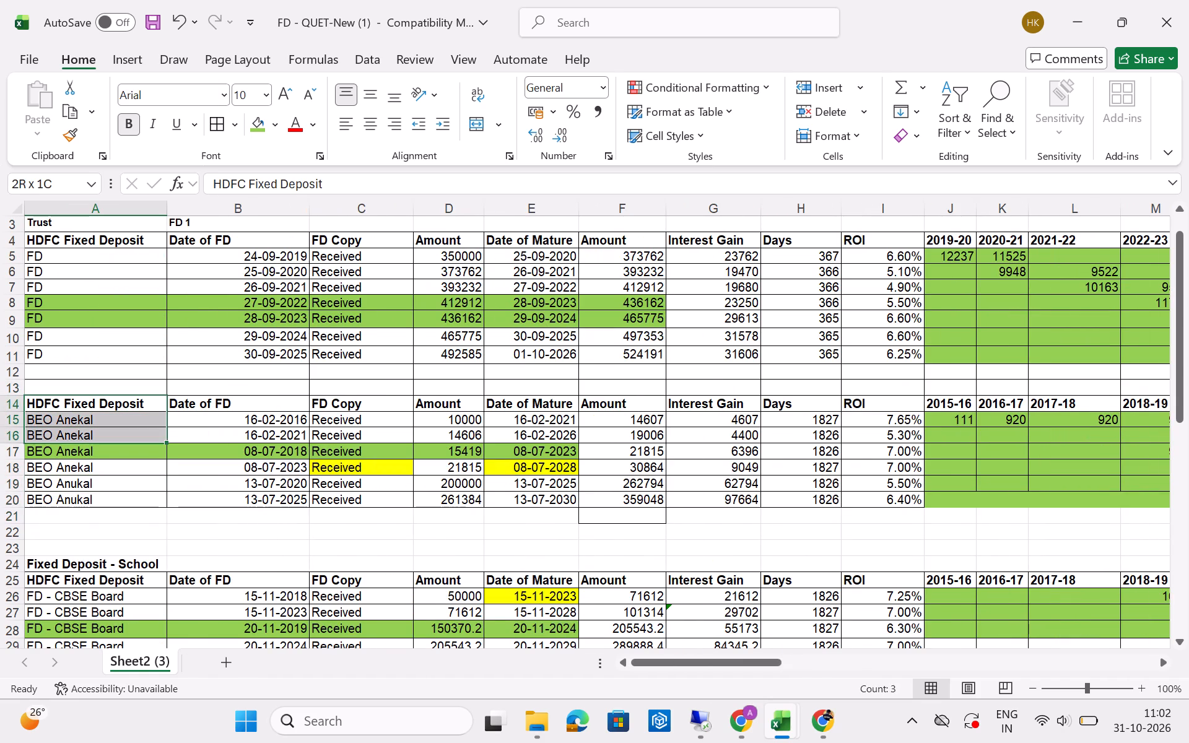
key(shift+Down)
key(shift+Right)
key(shift+Down)
key(shift+Right)
key(shift+Right)
key(shift+Down)
key(shift+Right)
key(shift+Right)
key(shift+Right)
key(shift+Right)
key(shift+Right)
key(shift+Right)
key(shift+Right)
key(shift+Right)
key(shift+Right)
key(shift+Right)
key(shift+Right)
key(shift+Right)
key(shift+Right)
key(shift+Right)
key(shift+Right)
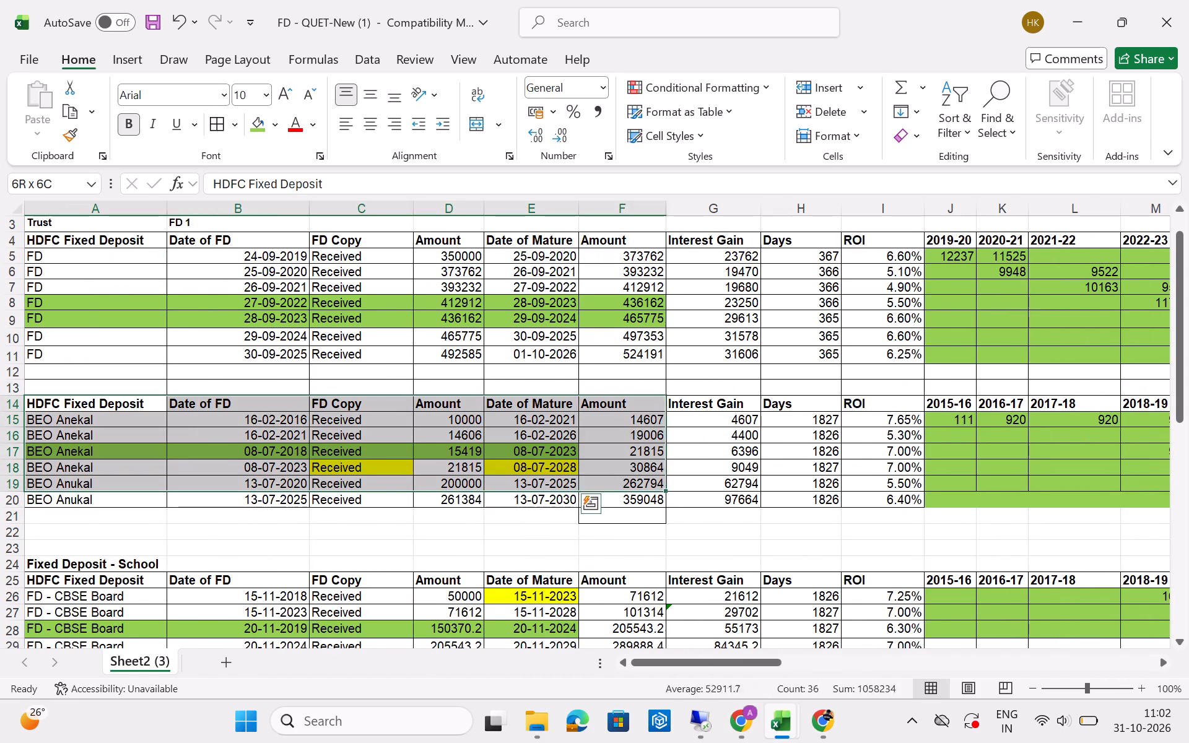
key(shift+Down)
key(shift+Right)
key(shift+Right)
key(shift+Right)
key(shift+Right)
key(shift+Right)
key(shift+Right)
key(shift+Right)
key(shift+Right)
key(shift+Right)
key(shift+Right)
key(shift+Right)
key(shift+Right)
key(shift+Right)
key(shift+Right)
key(shift+Right)
key(shift+Right)
key(shift+Right)
key(shift+Right)
key(shift+Right)
key(shift+Right)
key(shift+Right)
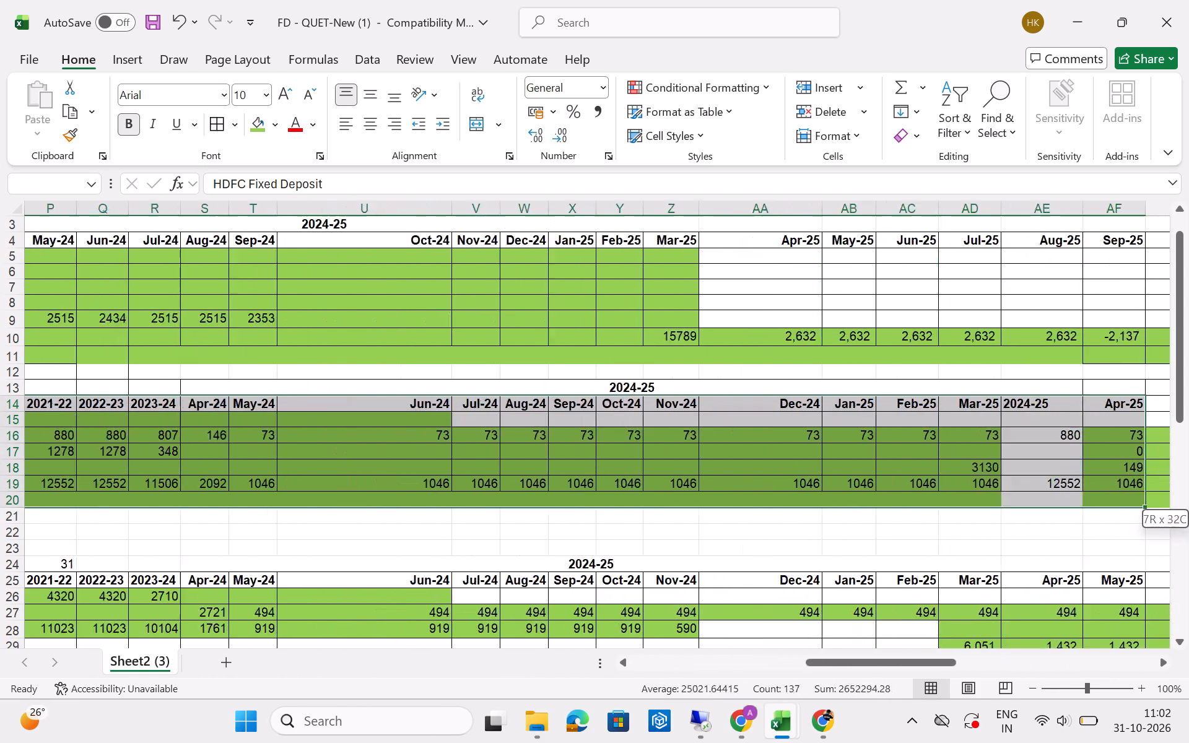
key(shift+Right)
key(shift+Right)
key(shift+Left)
key(shift+Left)
key(shift+Left)
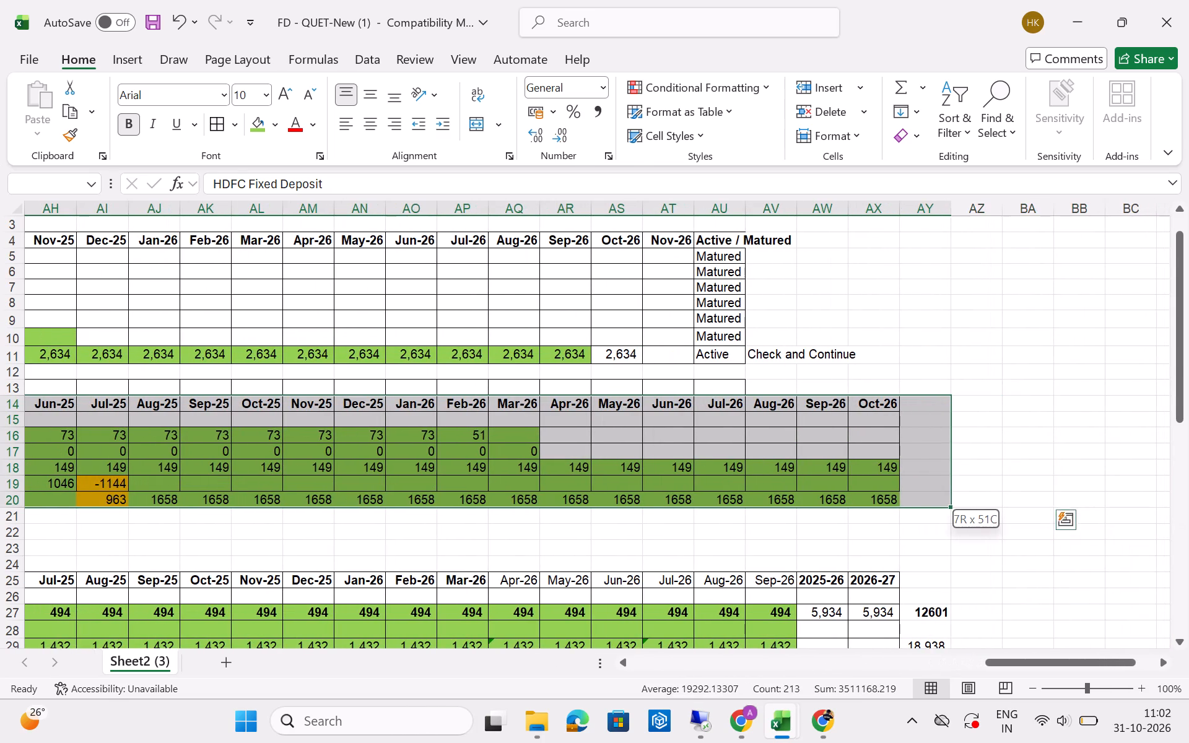
key(shift+Left)
key(ctrl+x)
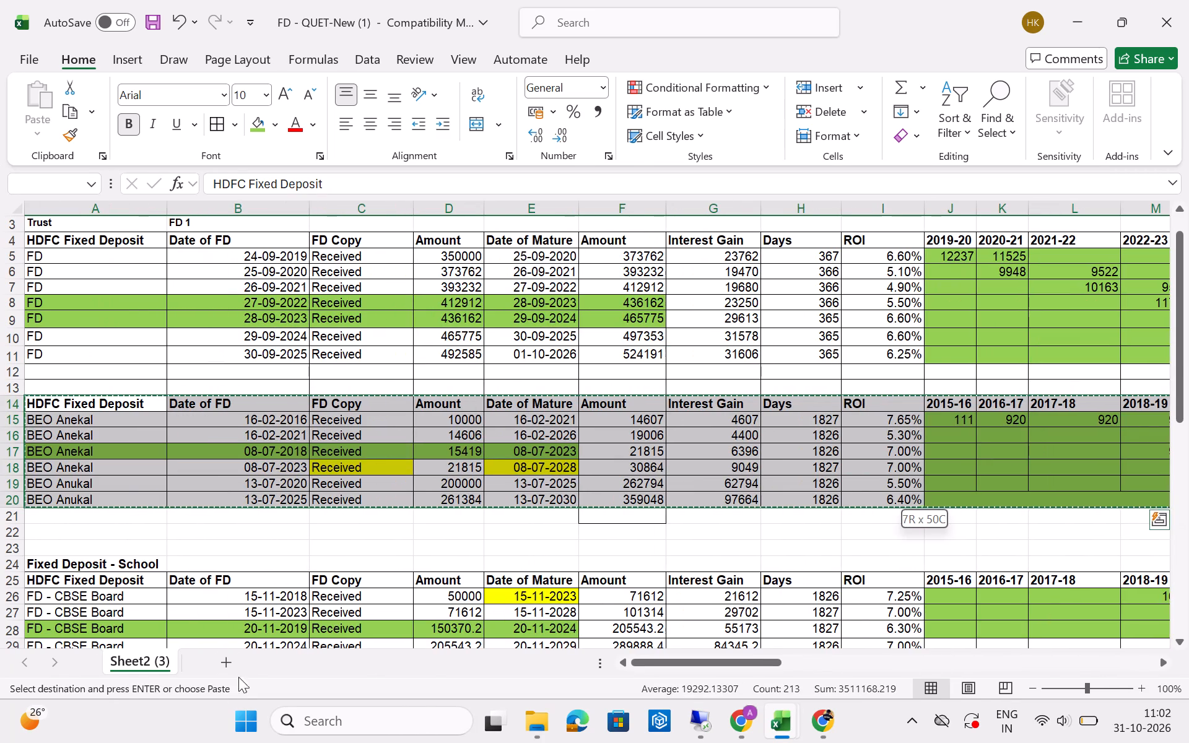
Add a new blank worksheet after Sheet2 (3).
click(193, 661)
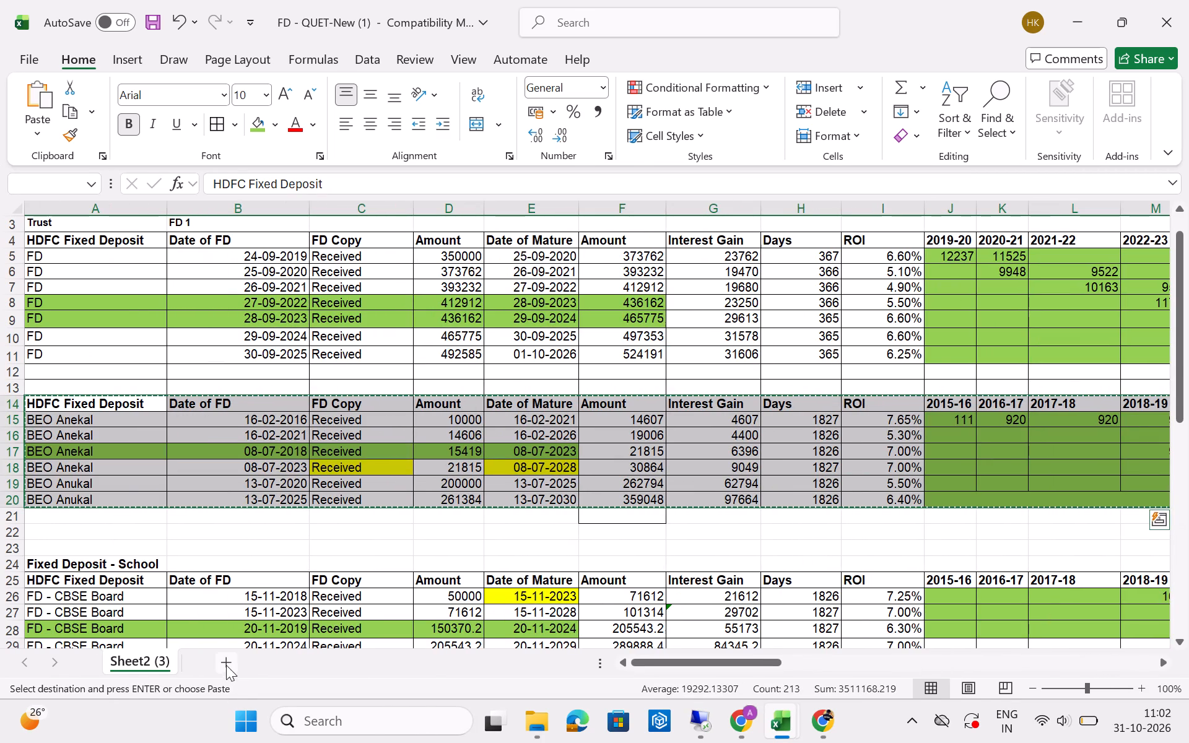
click(226, 663)
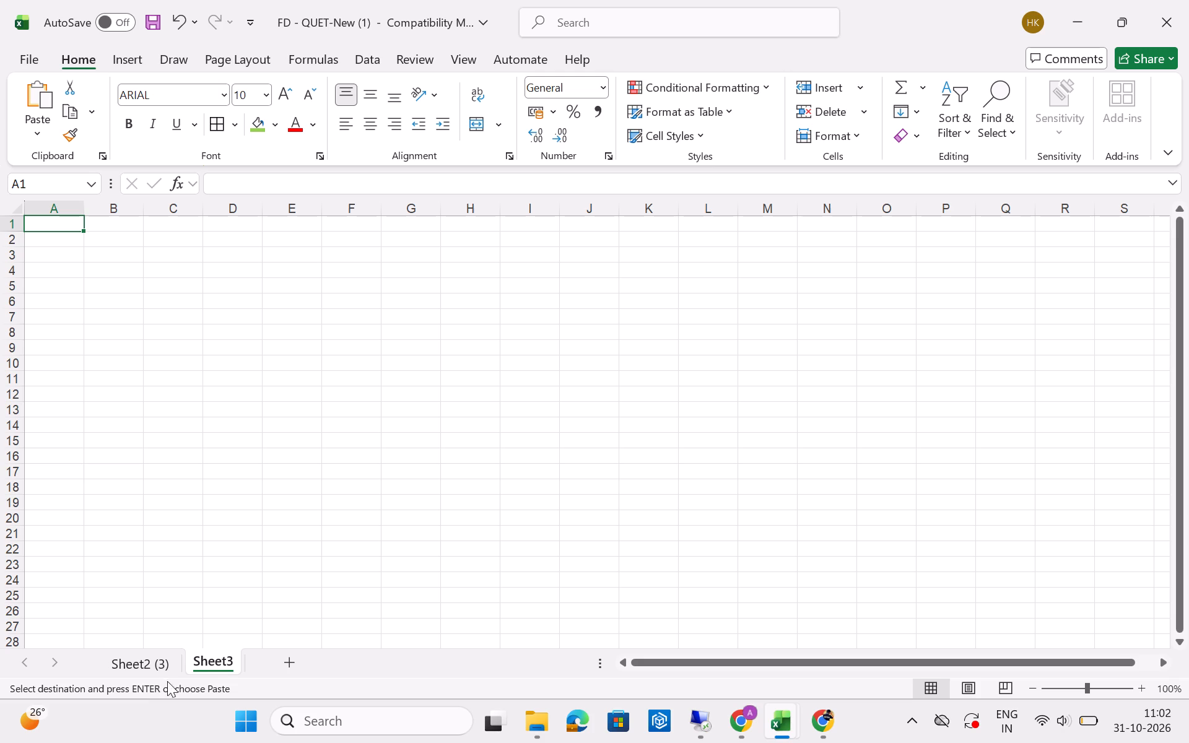
Unhide the hidden worksheets Sheet1, Sheet2 and Sheet2 (2).
click(162, 663)
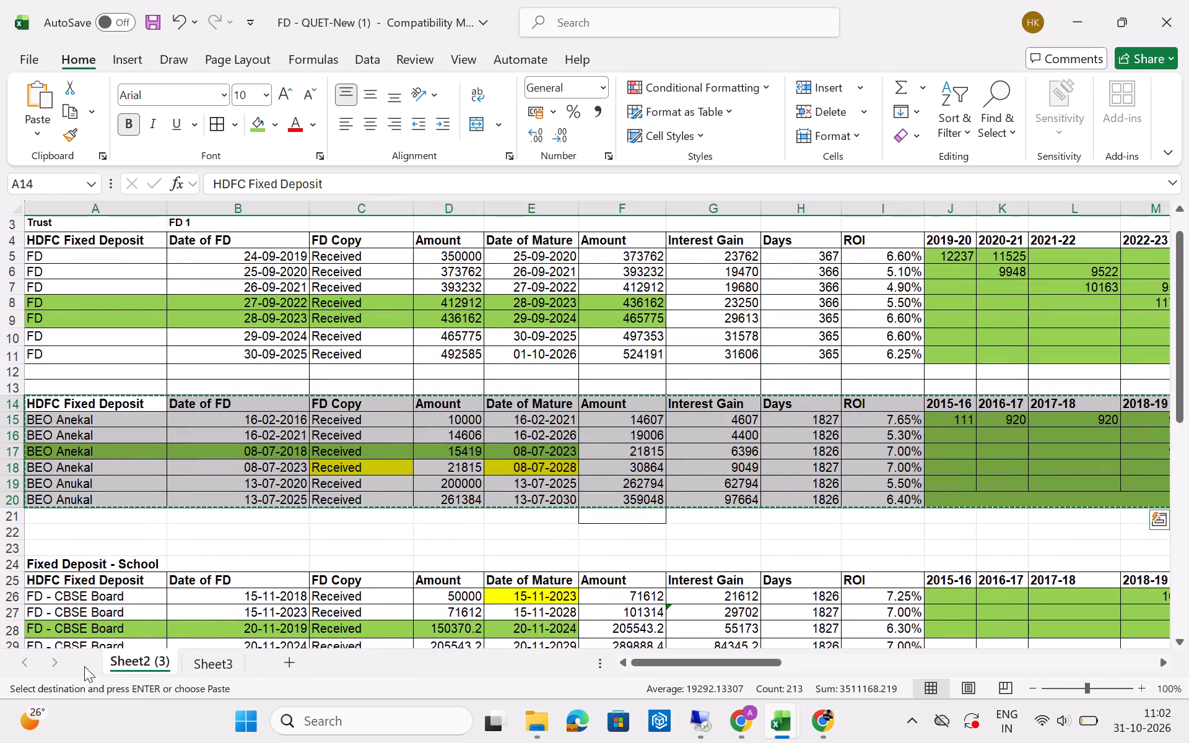
click(23, 659)
click(23, 659)
drag(23, 659, 217, 663)
click(217, 663)
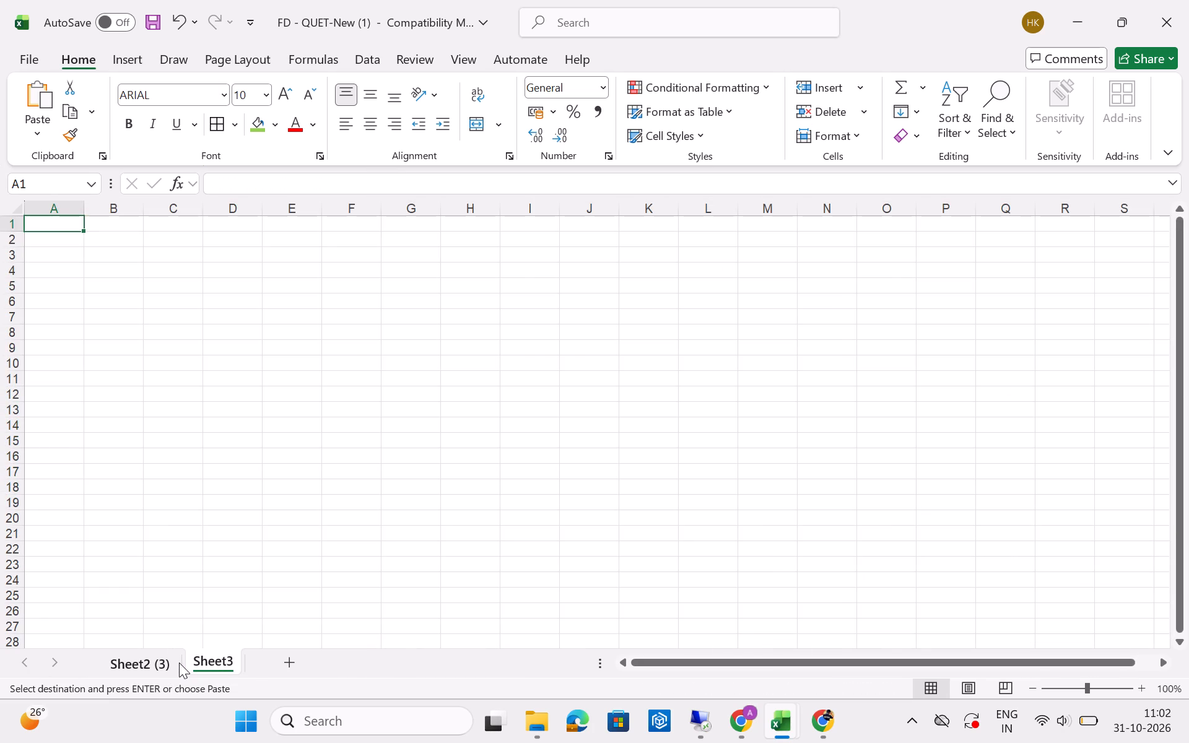
click(179, 663)
right_click(179, 663)
click(240, 589)
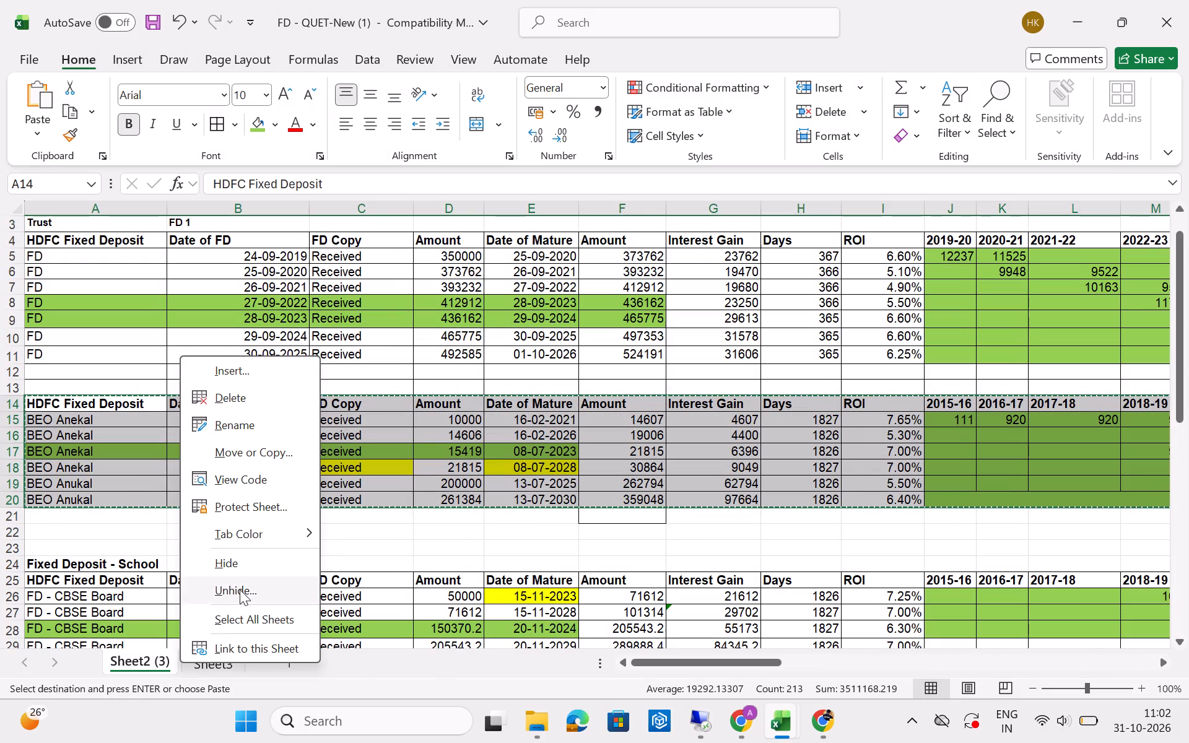
key(shift+Down)
key(shift+Down)
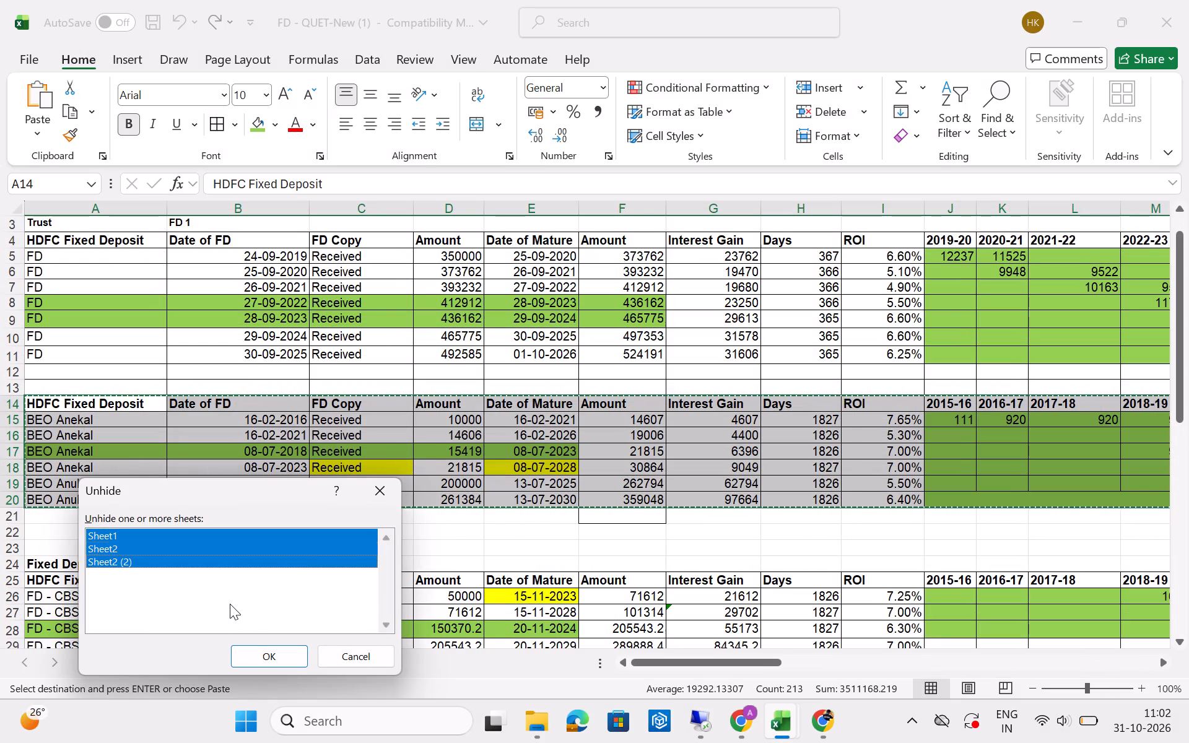
click(285, 652)
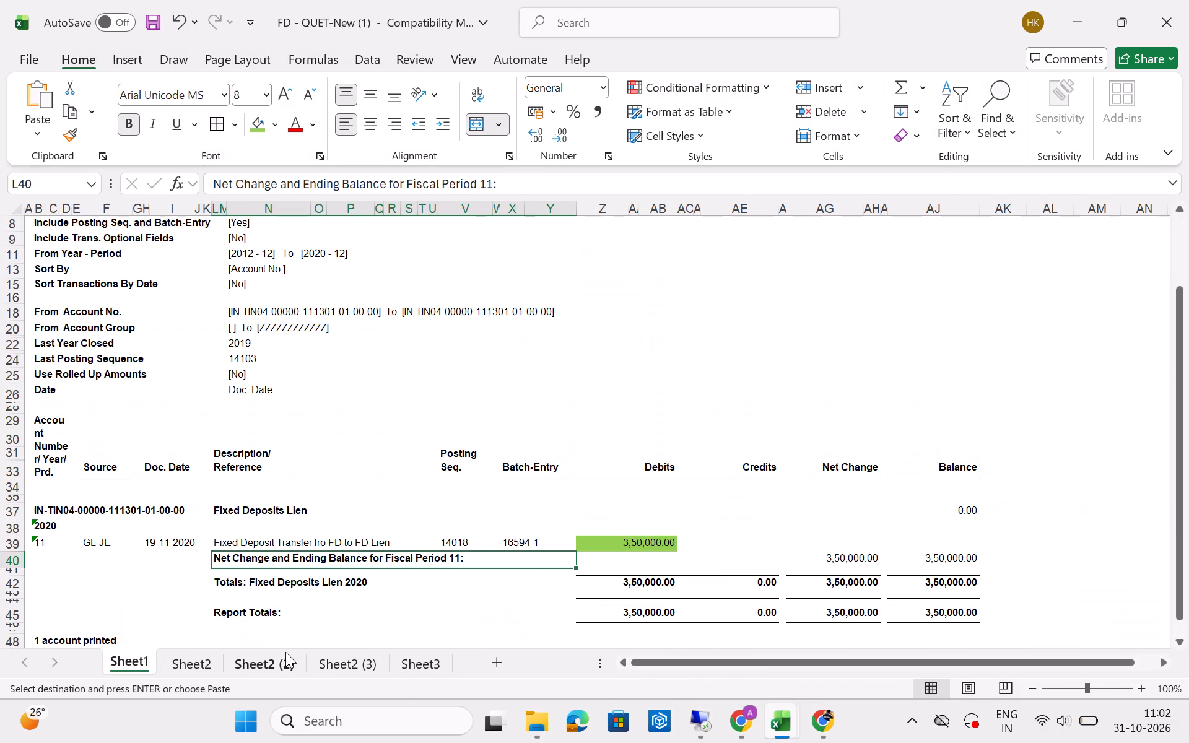
Look through the Fixed Deposits Lien ledger report on Sheet1, from the account filters to the report totals.
key(Left)
key(Down)
key(Down)
key(Down)
key(Down)
key(Down)
key(Down)
key(Down)
key(Down)
key(Down)
key(Down)
key(Down)
key(Down)
key(Down)
key(Down)
key(Down)
key(Down)
key(Down)
key(Down)
key(Down)
key(Down)
key(Down)
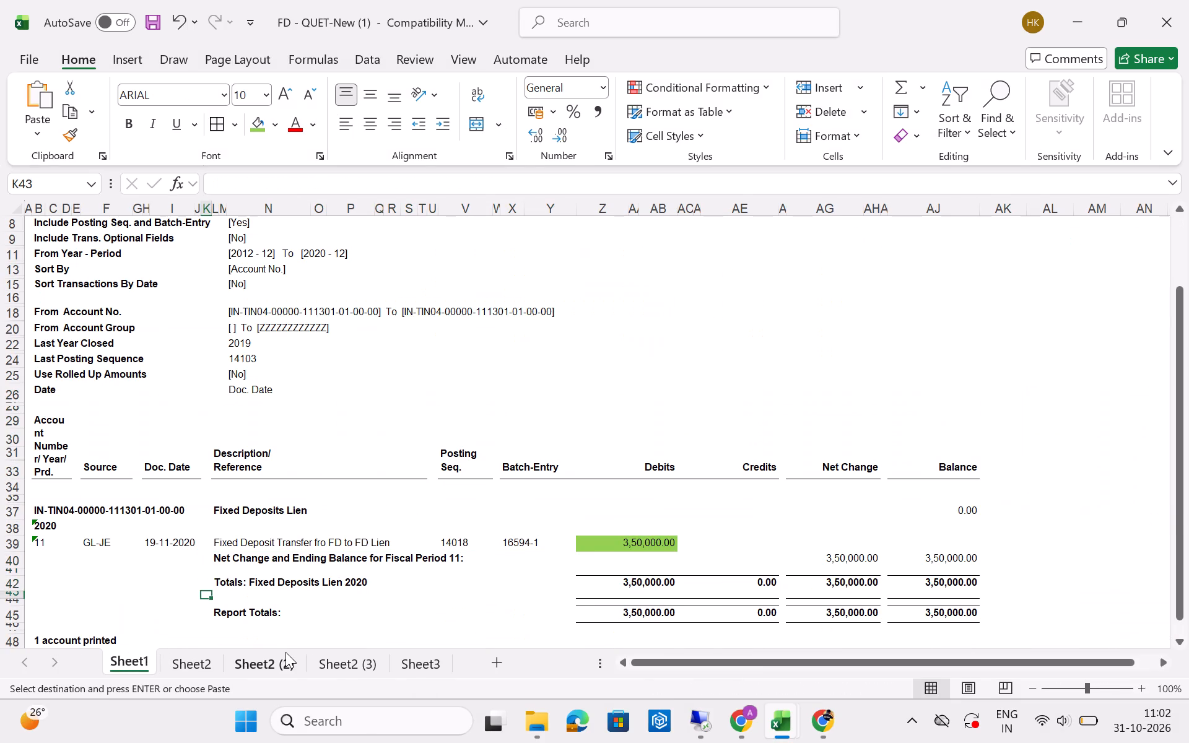
key(Up)
key(Up)
key(Up)
key(Up)
key(Up)
key(Up)
key(Up)
key(Up)
key(Up)
key(Up)
key(Up)
key(Up)
key(Up)
key(Up)
key(Up)
key(Up)
key(Up)
key(Up)
key(Up)
key(Up)
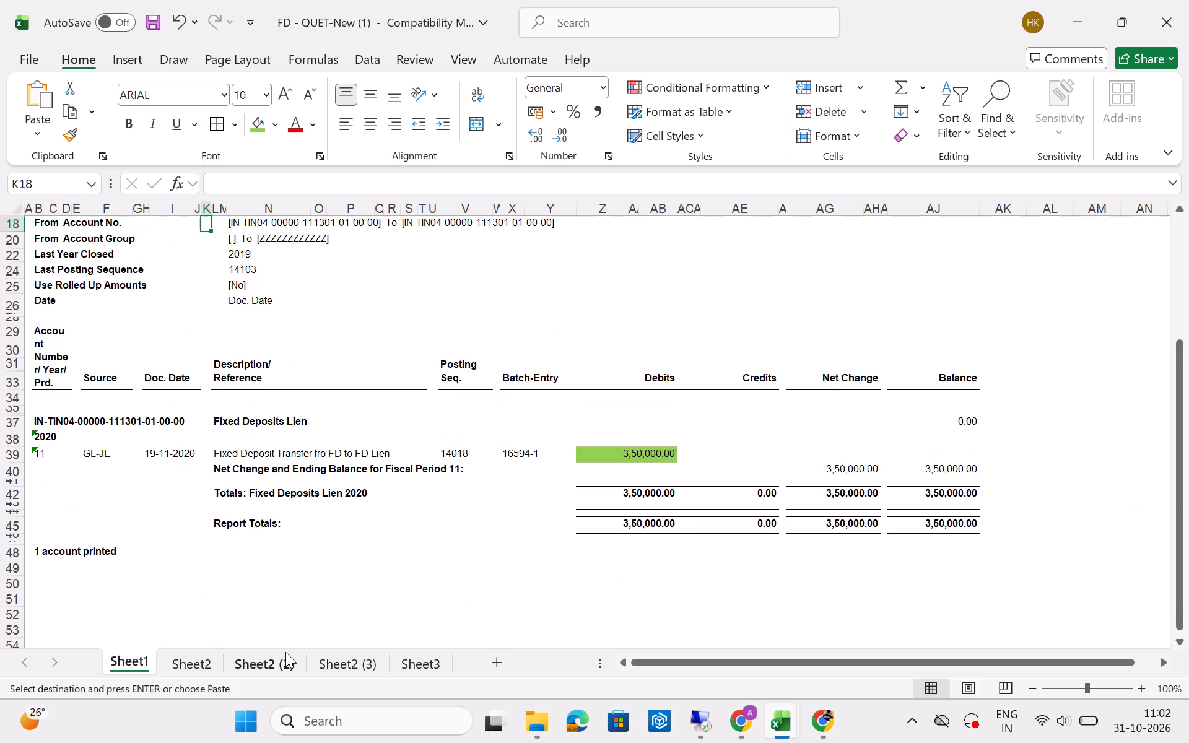
key(Down)
key(Down)
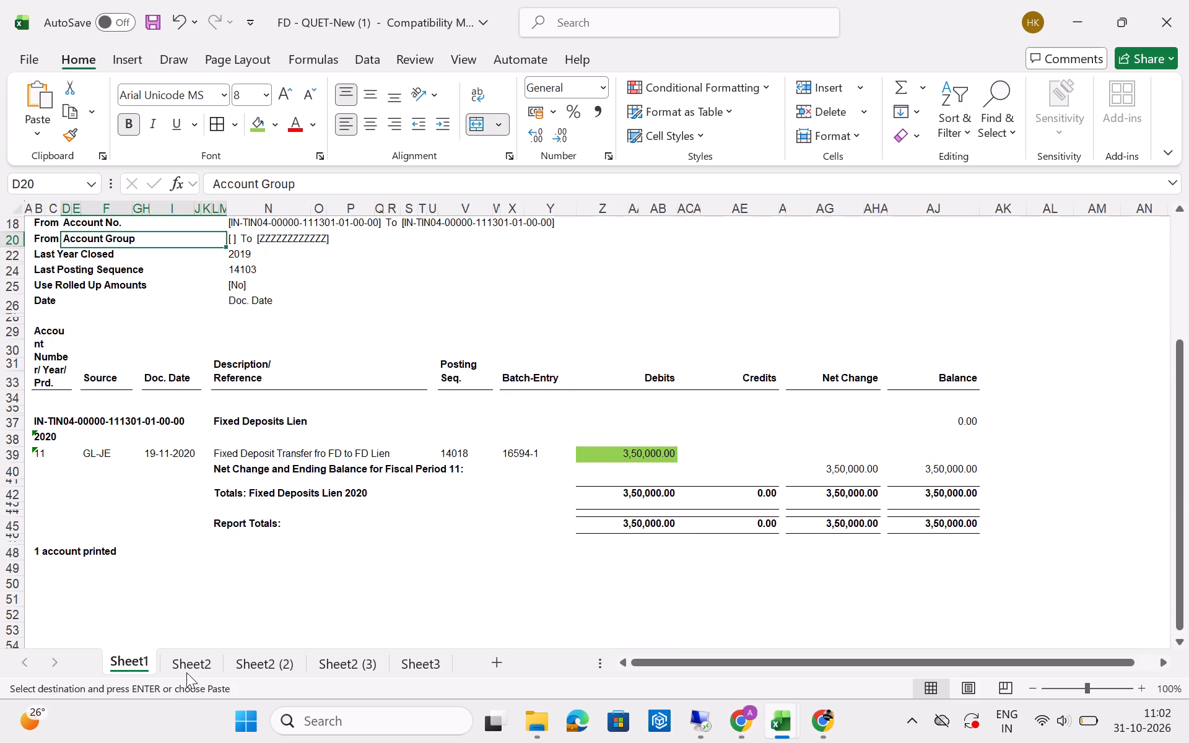
Switch to Sheet2 and look over its deposit names in column A, from the School block up to the Trust block.
click(188, 657)
right_click(188, 657)
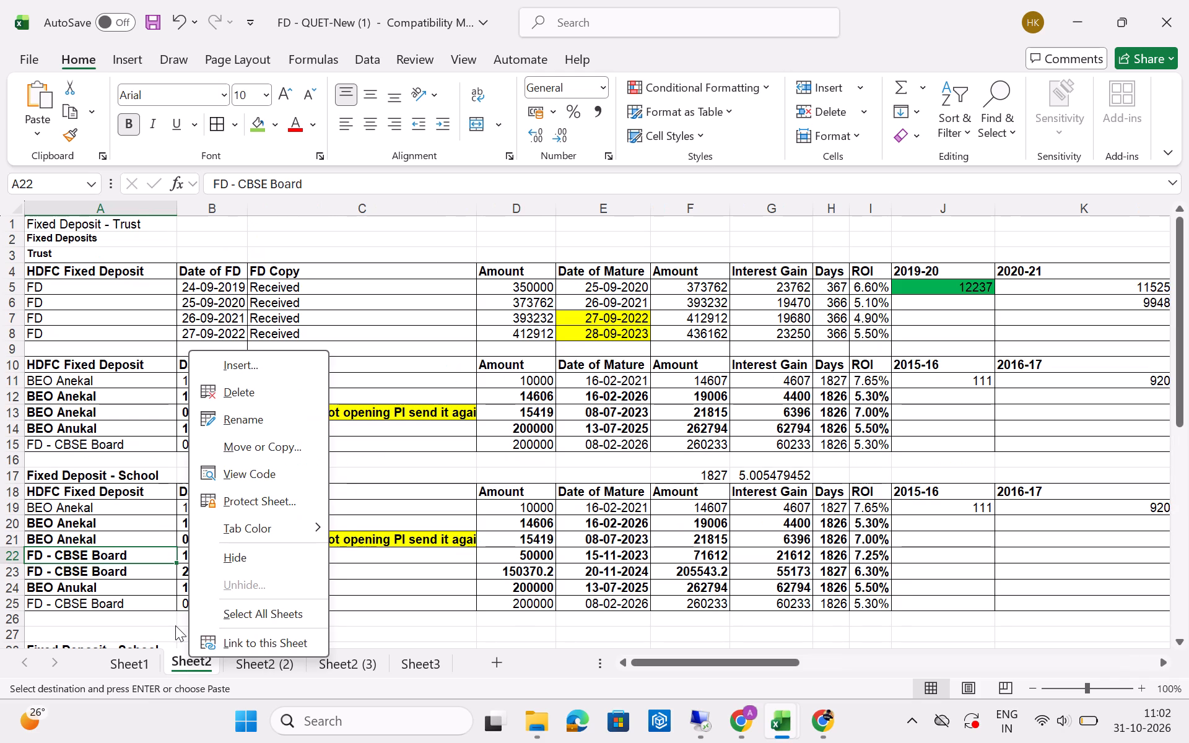
click(253, 588)
click(466, 586)
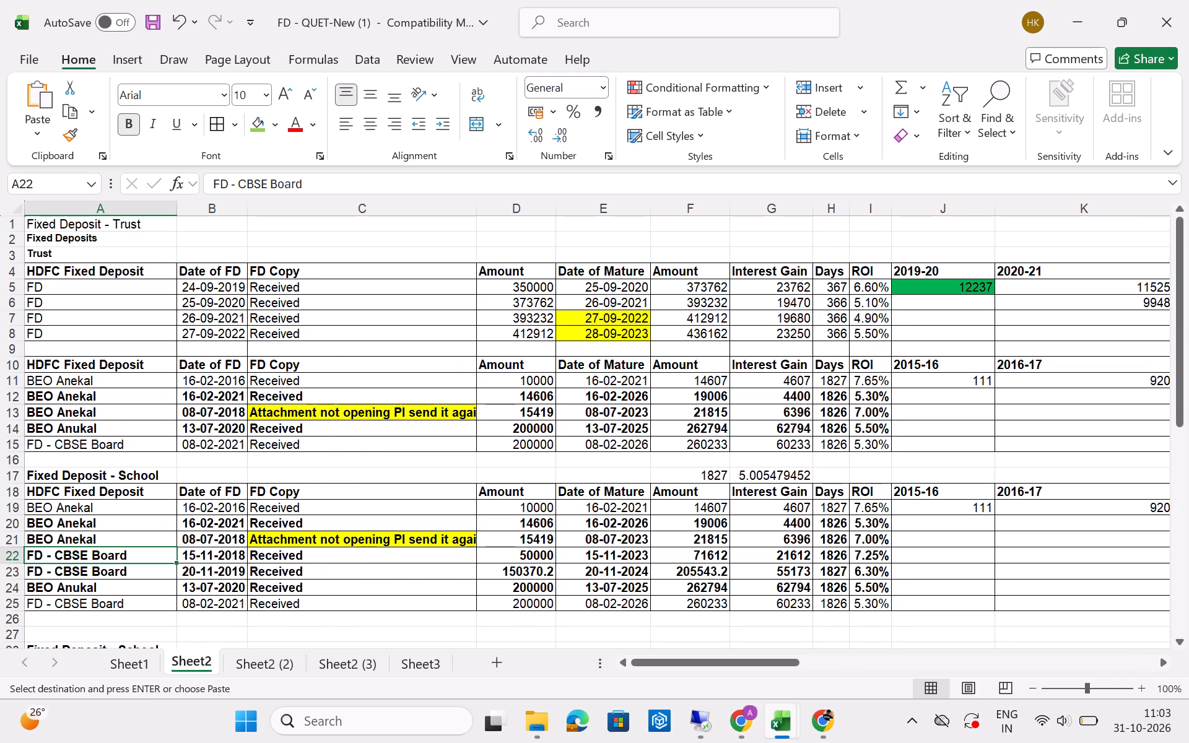
key(Up)
key(Up)
key(Up)
key(Up)
key(Up)
key(Up)
key(Up)
key(Up)
key(Up)
key(Up)
key(Up)
key(Up)
key(Up)
key(Up)
key(Up)
key(Up)
key(Up)
key(Up)
key(Up)
key(Up)
key(Up)
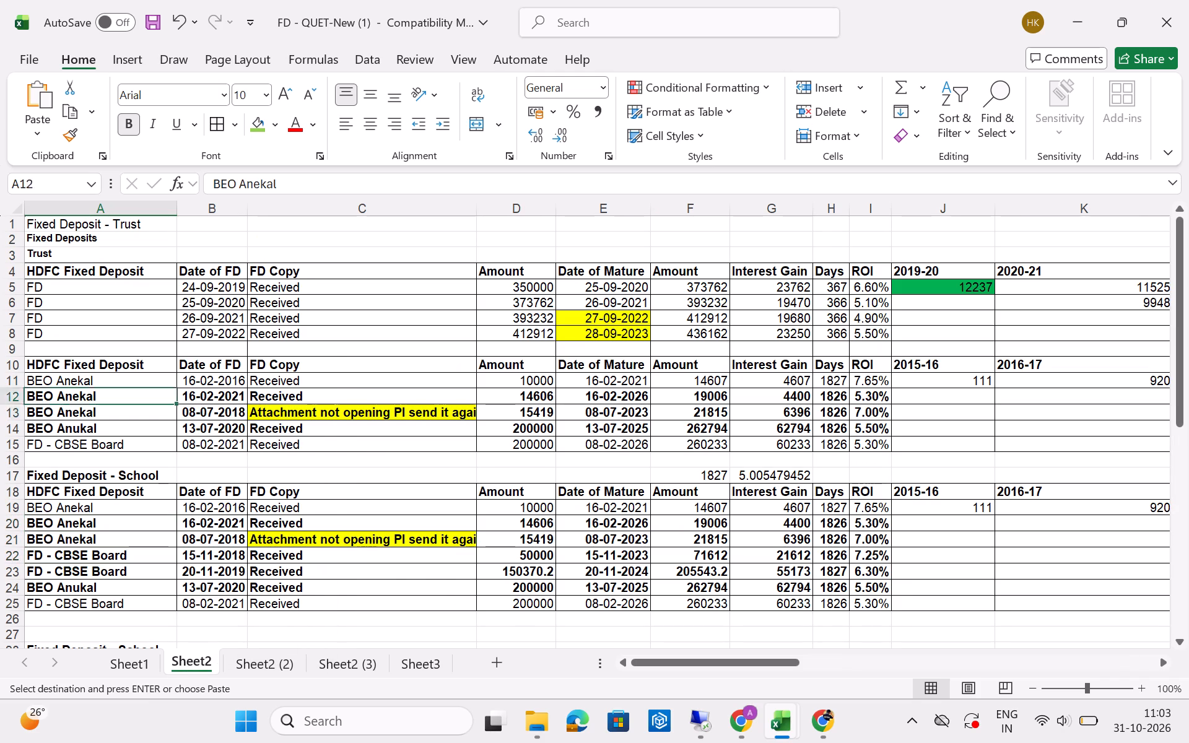
Follow the Trust deposit block's headings in row 4 of Sheet2 across the monthly interest columns to Oct-22.
key(Right)
key(Right)
key(Right)
key(Right)
key(Right)
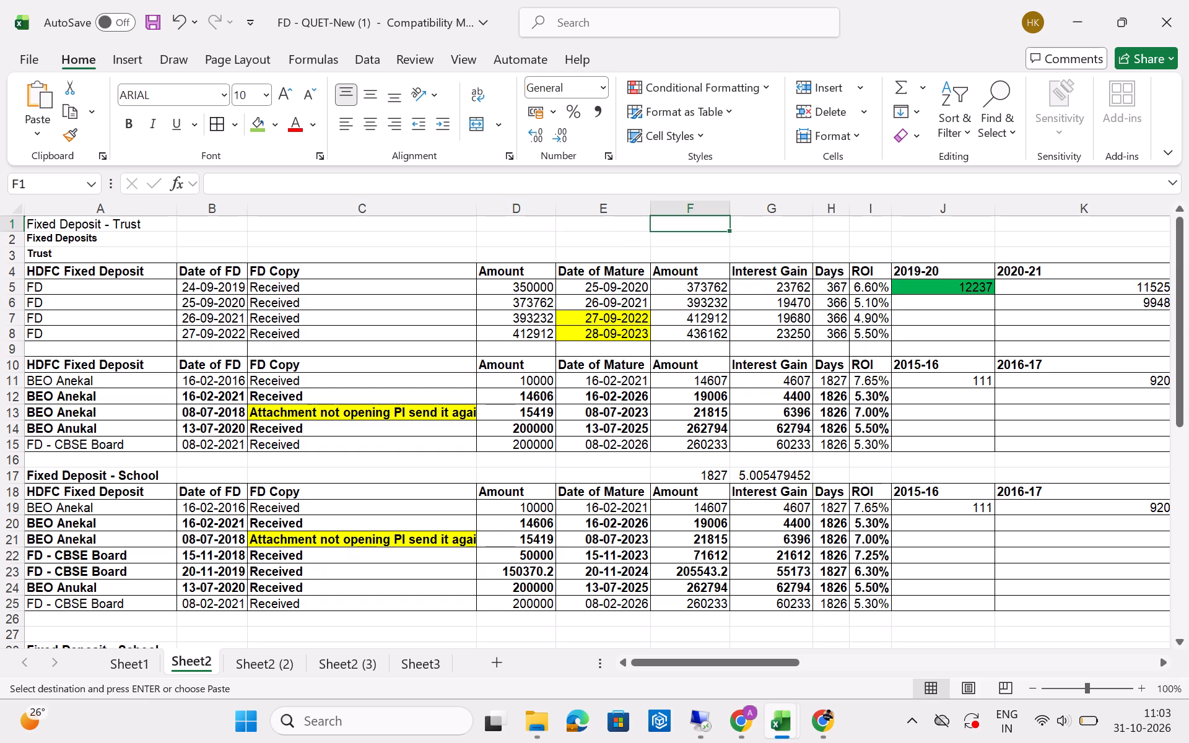
key(Down)
key(Right)
key(Down)
key(Down)
key(Right)
key(Right)
key(Right)
key(Right)
key(Right)
key(Right)
key(Right)
key(Right)
key(Right)
key(Right)
key(Right)
key(Right)
key(Right)
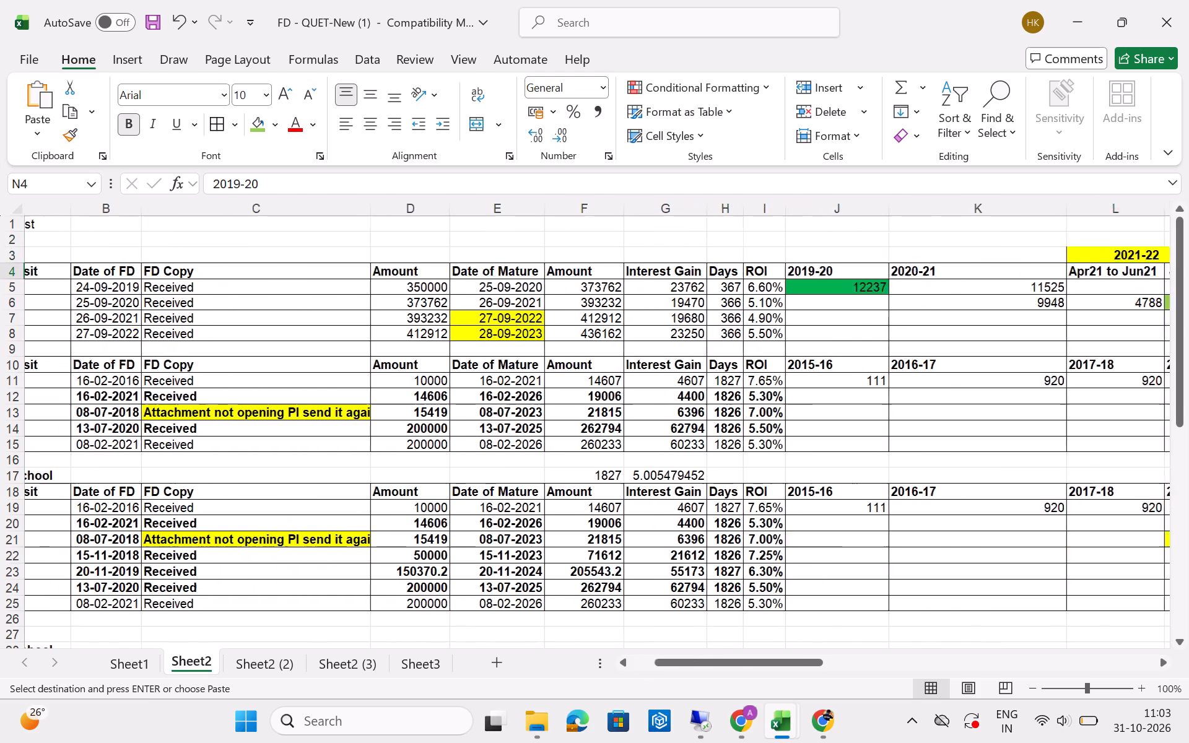
key(Right)
key(Down)
key(Down)
key(Right)
key(Right)
key(Up)
key(Up)
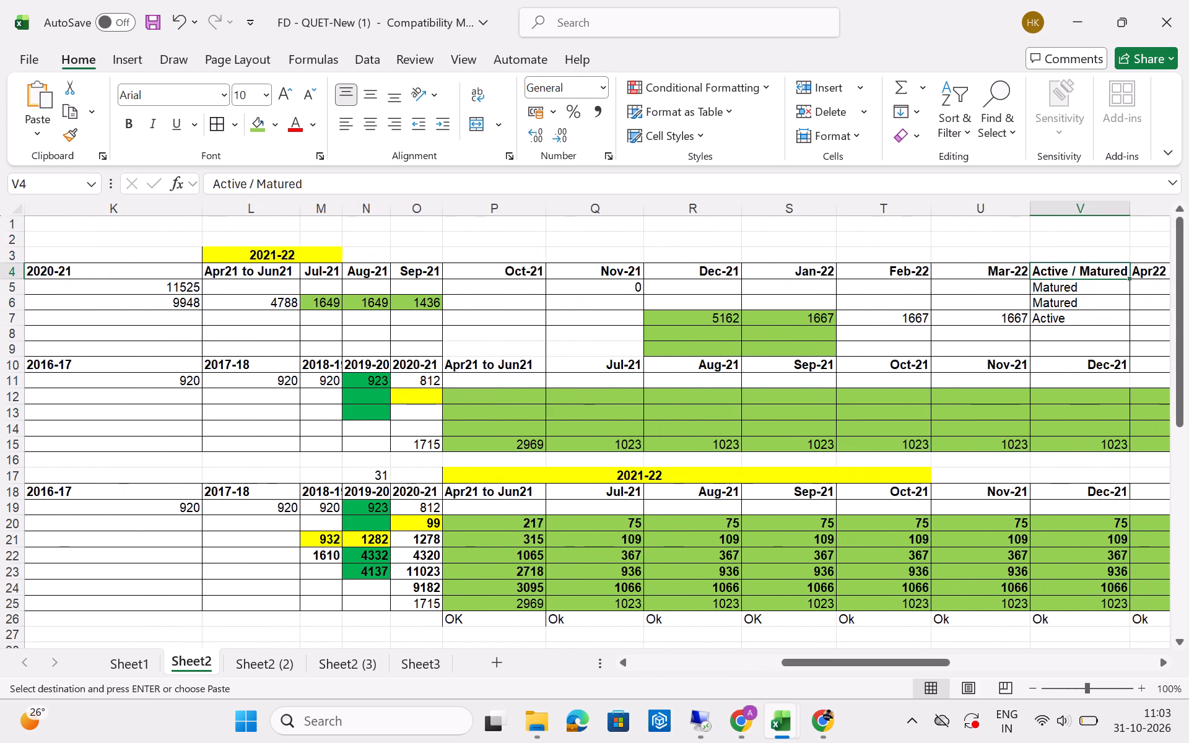
key(Left)
key(Left)
key(Right)
key(Right)
key(Right)
key(Right)
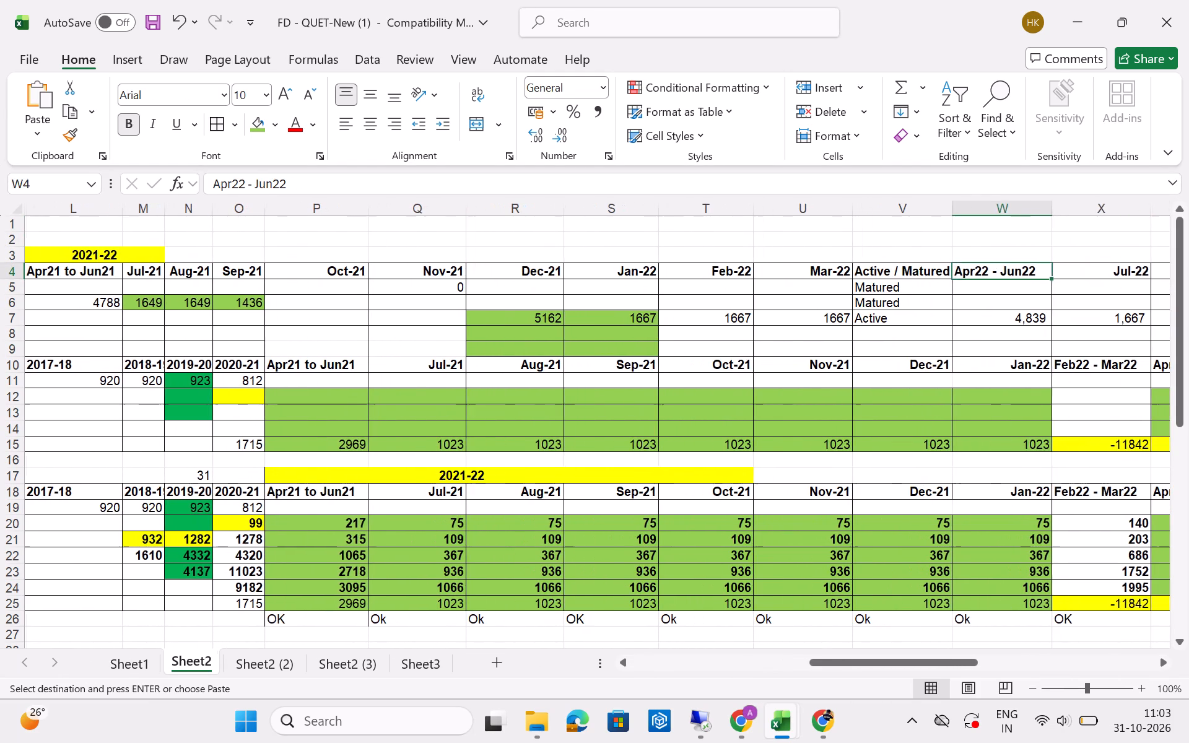
key(Left)
key(Right)
key(Right)
key(Right)
key(Right)
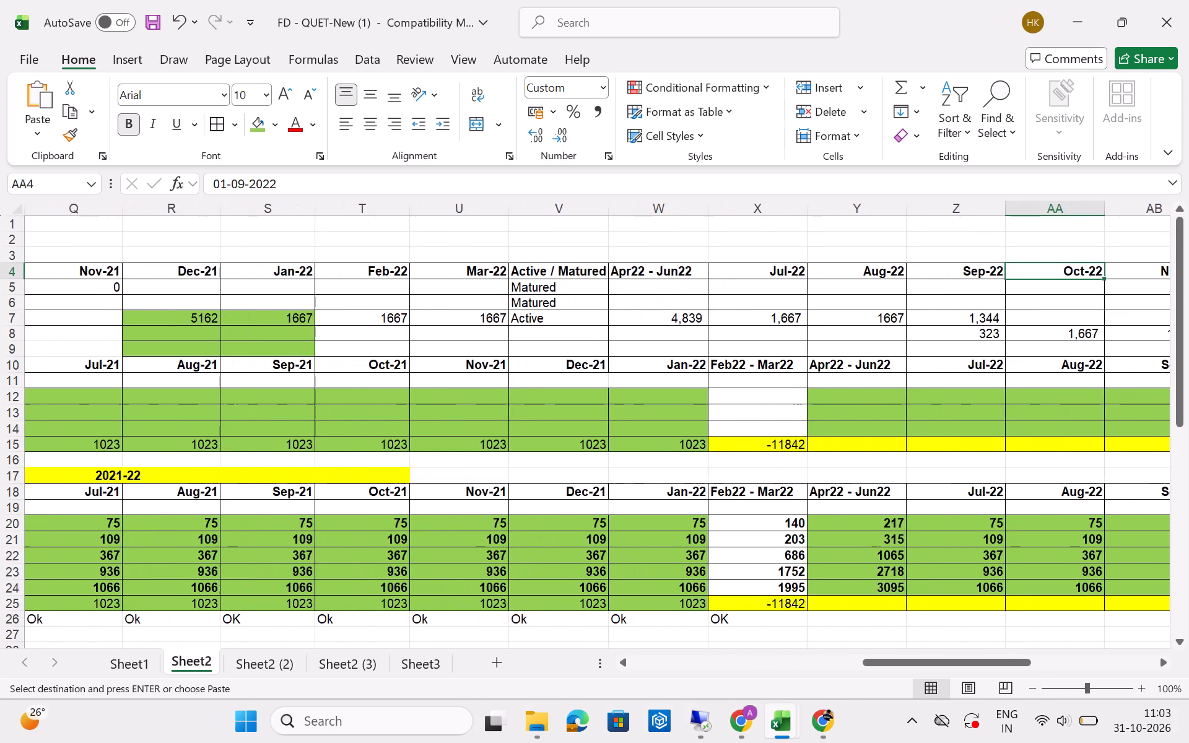
click(180, 666)
right_click(180, 666)
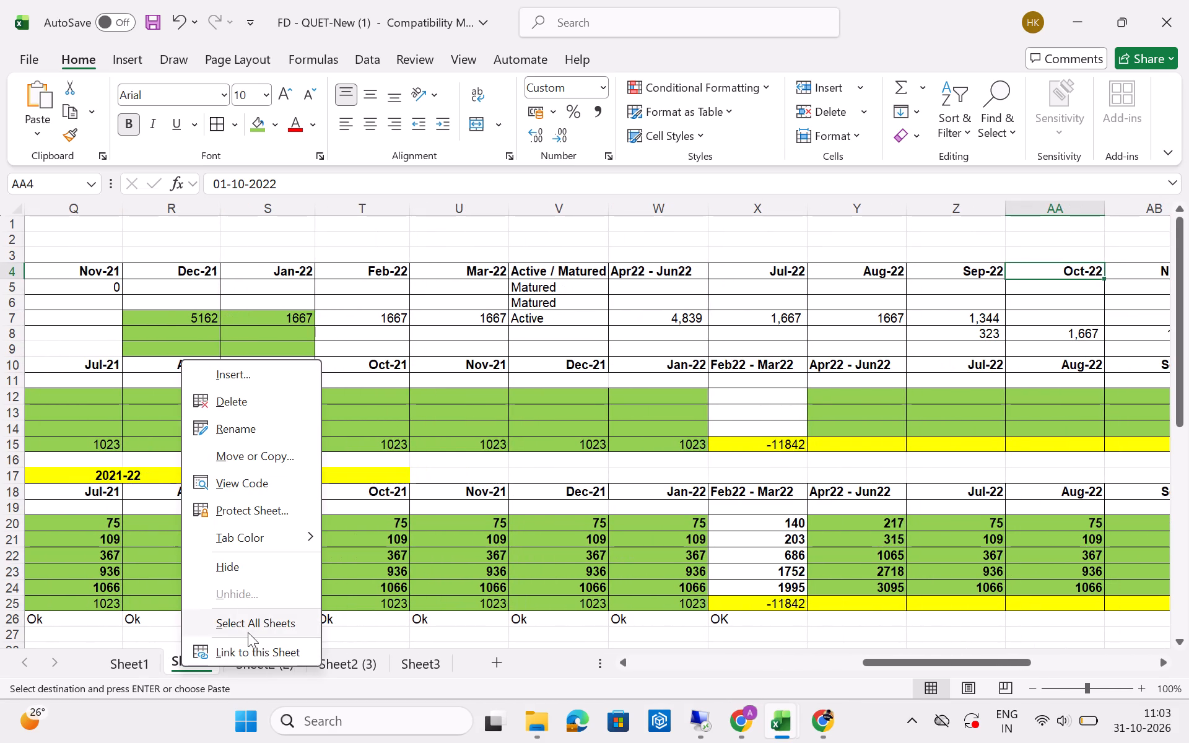
click(398, 659)
Switch to Sheet2 (2) and look over the Trust FD and BEO deposit rows in column A.
click(284, 672)
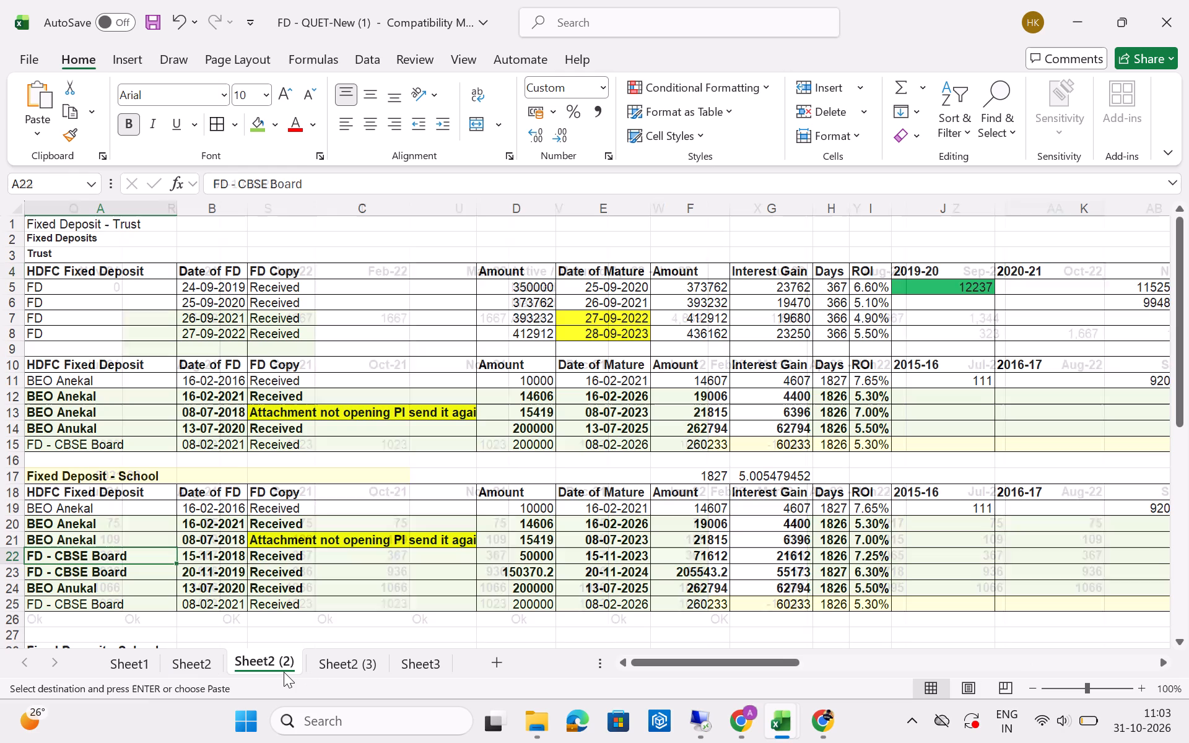
click(323, 462)
key(Left)
key(Left)
key(Left)
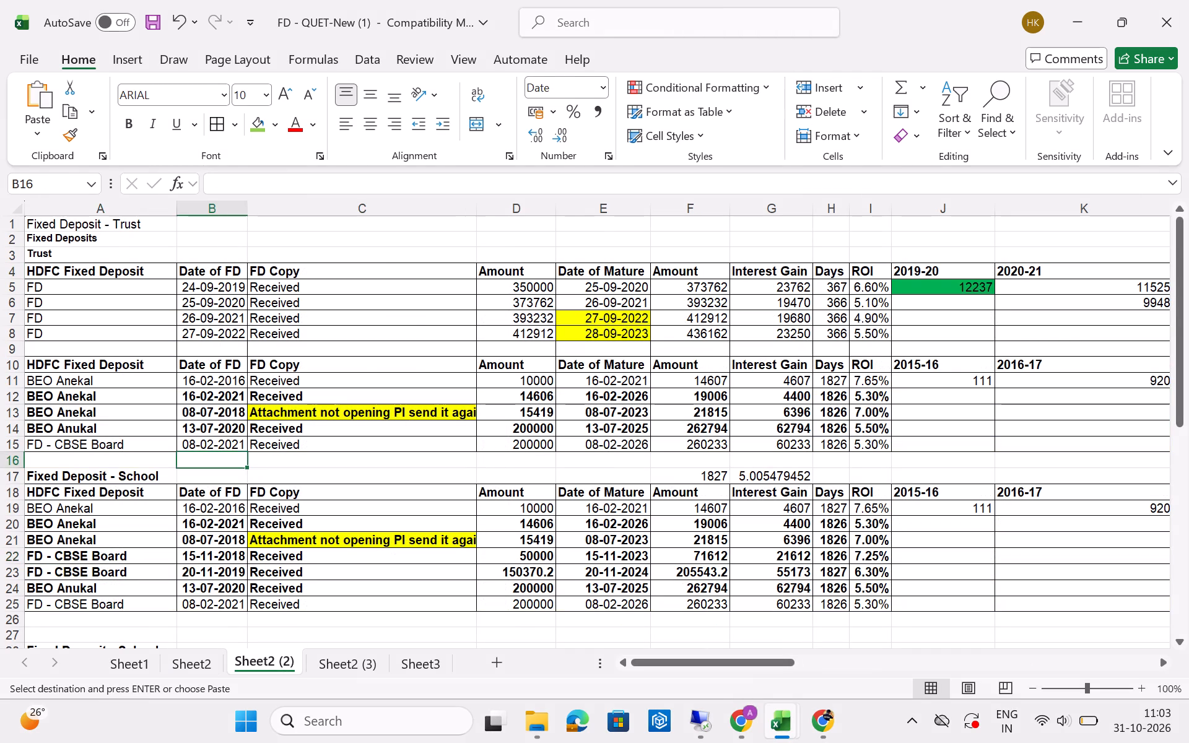
key(Up)
key(Up)
key(Up)
key(Up)
key(Up)
key(Up)
key(Up)
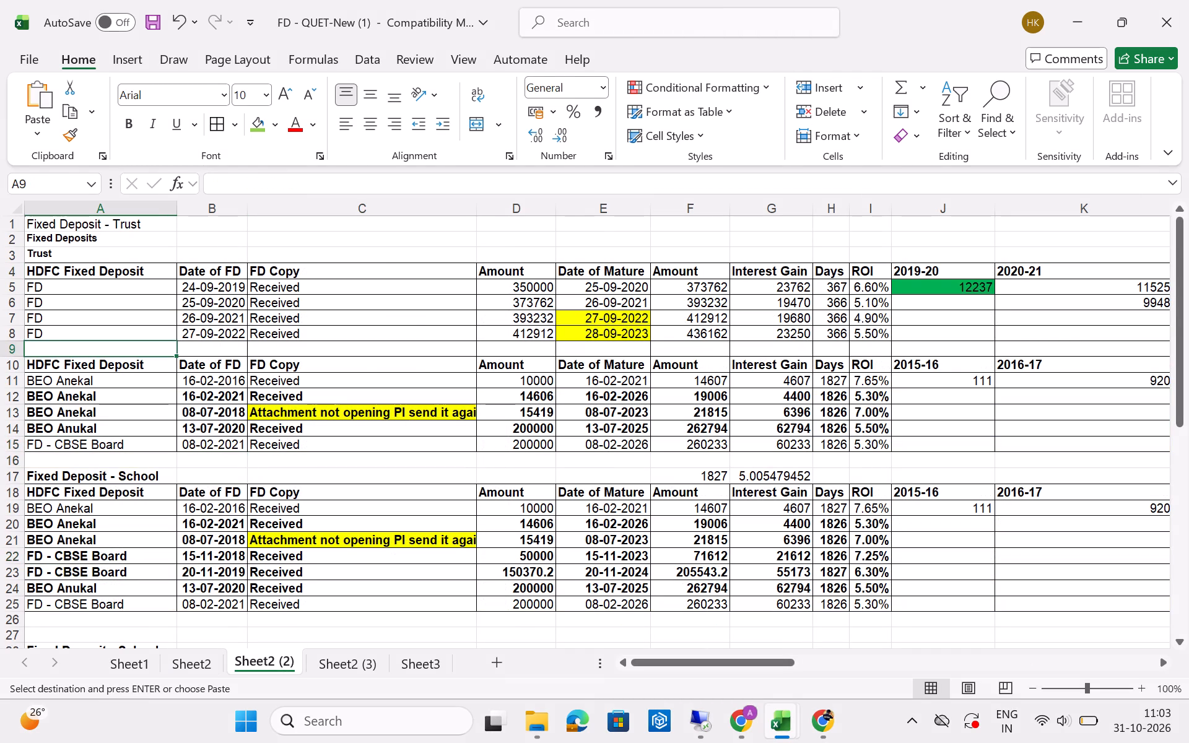
key(Down)
key(Down)
key(Down)
key(Up)
key(Up)
key(Up)
key(Up)
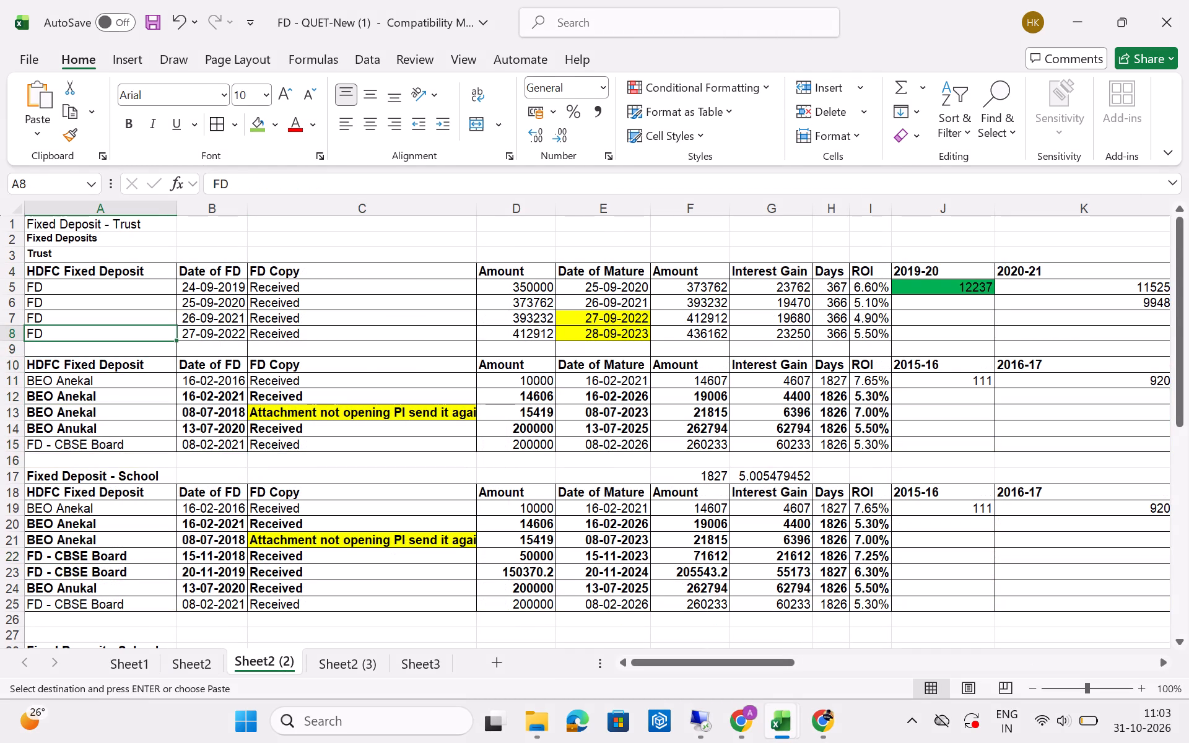
Look across the Trust deposit rows on Sheet2 (2), from the deposit names to the Jan-22 interest column.
key(Right)
key(Right)
key(Right)
key(Right)
key(Right)
key(Right)
key(Right)
key(Up)
key(Up)
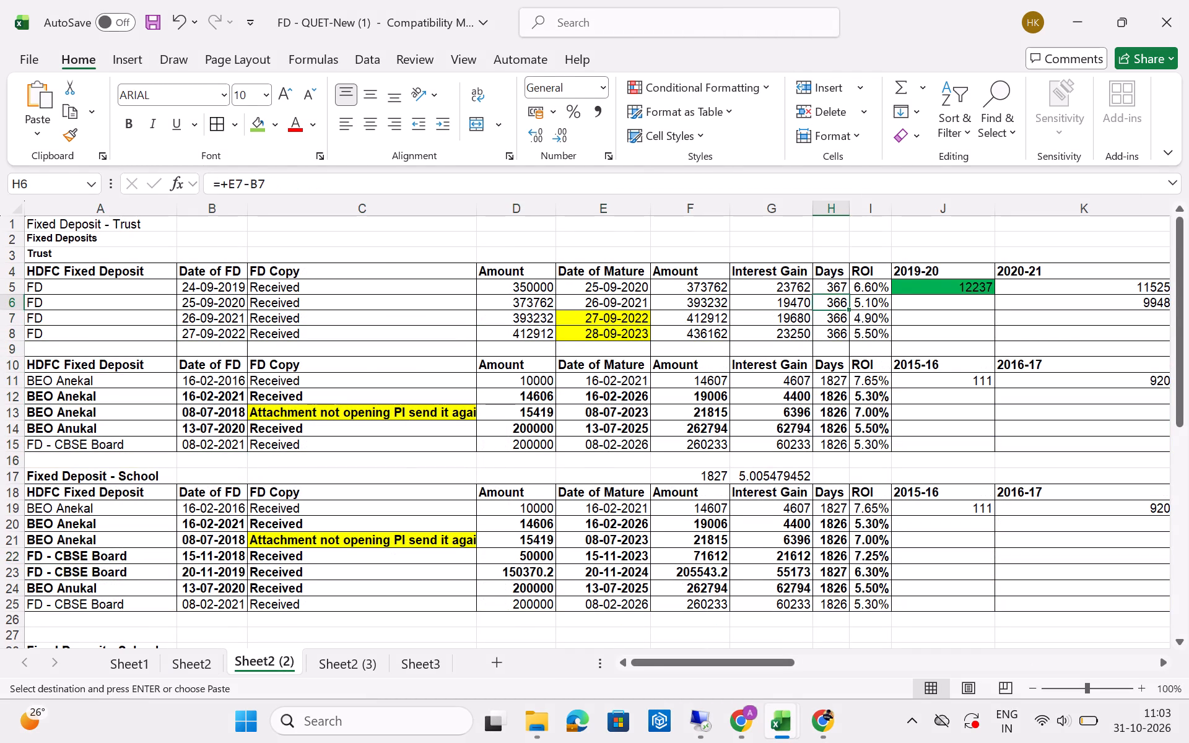
key(Right)
key(Right)
key(Right)
key(Right)
key(Right)
key(Right)
key(Right)
key(Right)
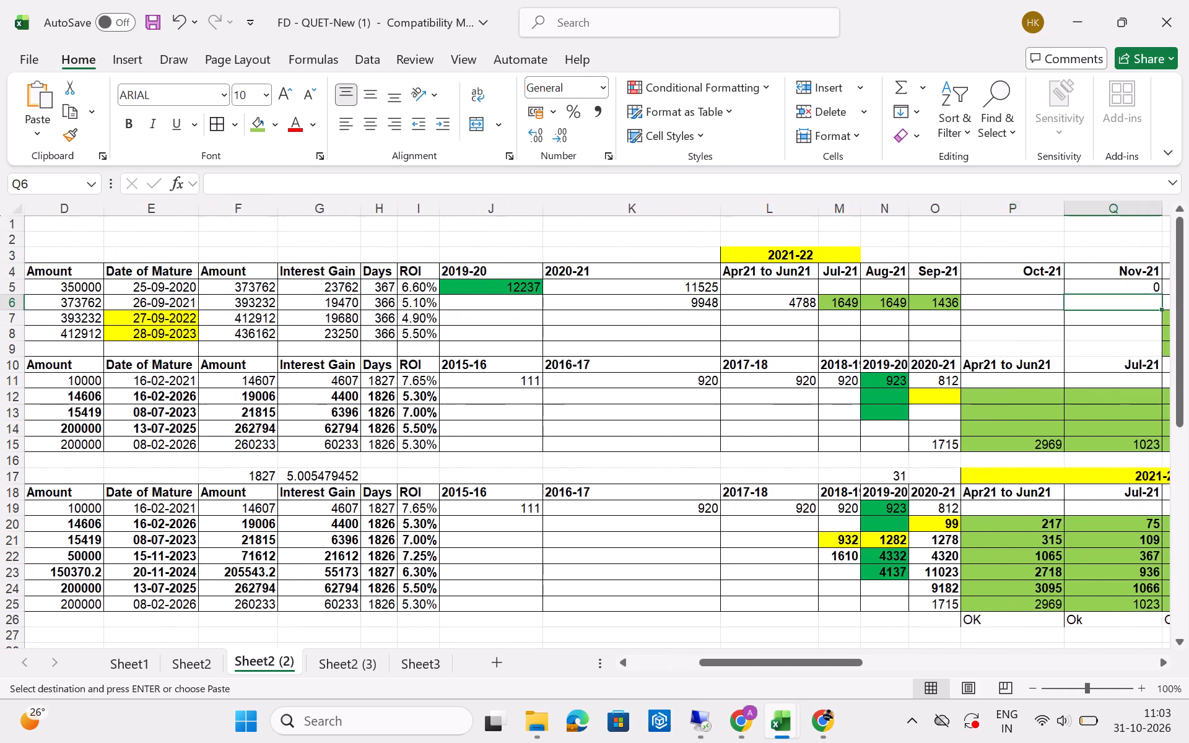
key(Right)
key(Right)
key(Right)
Look down column S of Sheet2 (2) through the Trust, BEO and School blocks and back up to the top.
key(Down)
key(Down)
key(Down)
key(Down)
key(Down)
key(Down)
key(Down)
key(Down)
key(Down)
key(Down)
key(Down)
key(Down)
key(Down)
key(Down)
key(Down)
key(Down)
key(Down)
key(Down)
key(Down)
key(Down)
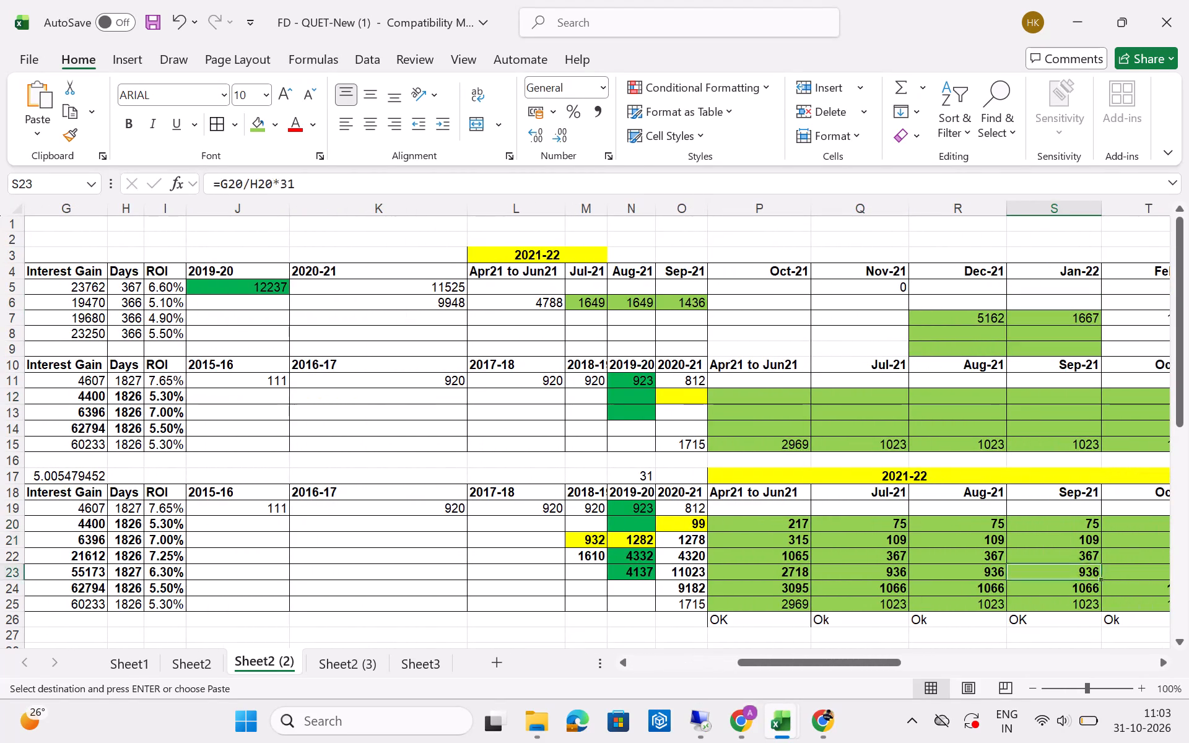
key(Up)
key(Up)
key(Up)
key(Up)
key(Up)
key(Up)
key(Up)
key(Up)
key(Up)
key(Up)
key(Up)
key(Up)
key(Up)
key(Up)
key(Up)
key(Up)
key(Up)
key(Up)
key(Up)
key(Up)
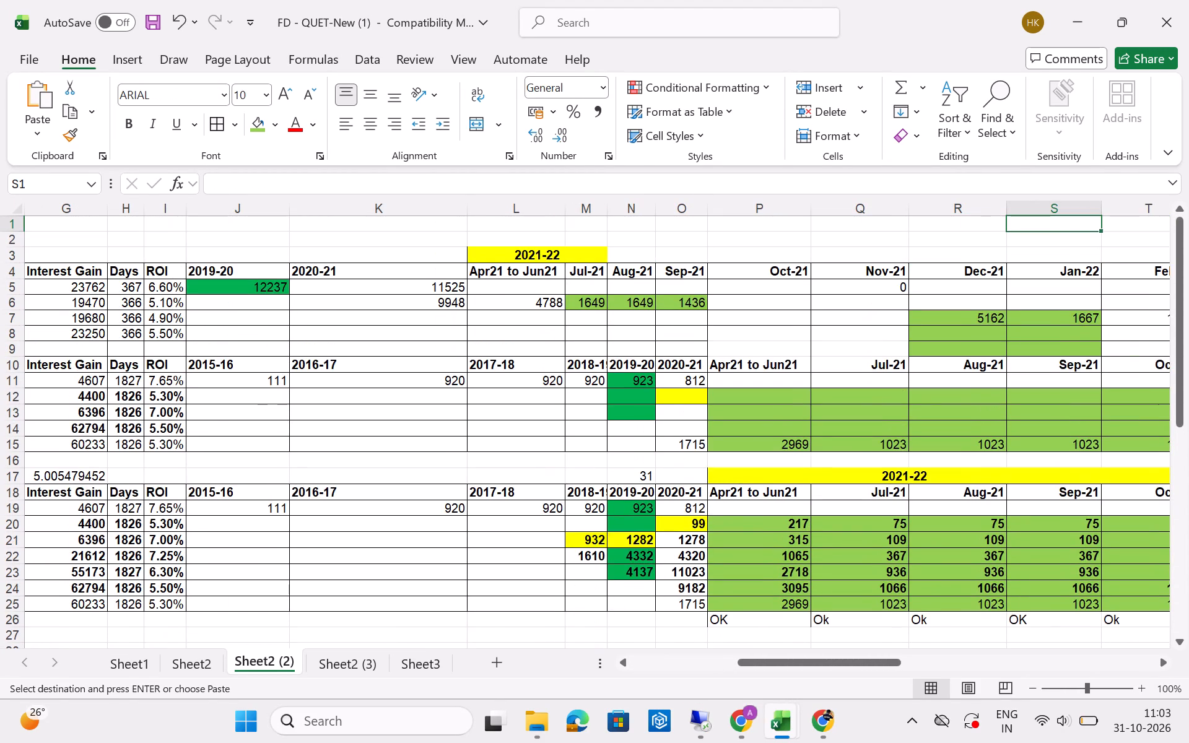
Follow the Trust block's row 4 headings on Sheet2 (2) from Jan-22 across to Jul-22.
key(Down)
key(Down)
key(Down)
key(Right)
key(Right)
key(Right)
key(Right)
key(Right)
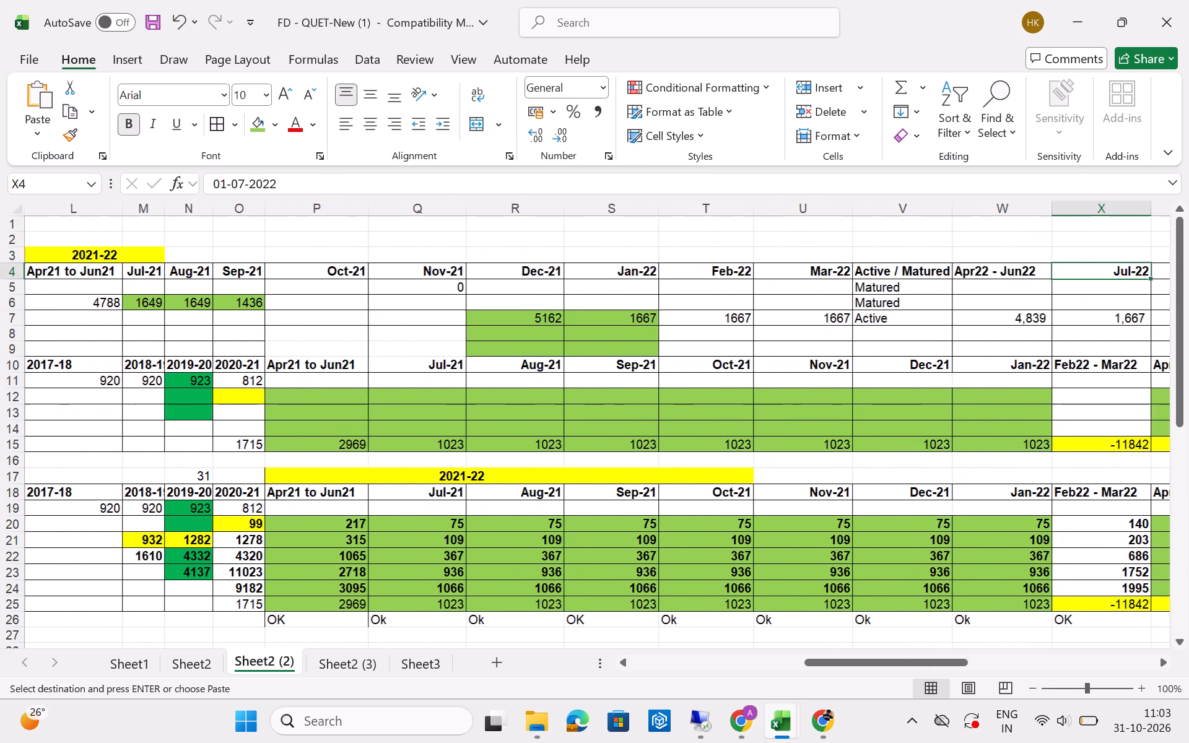
Look over Sheet2 (3) and Sheet3, ending on Sheet2 (3).
click(336, 667)
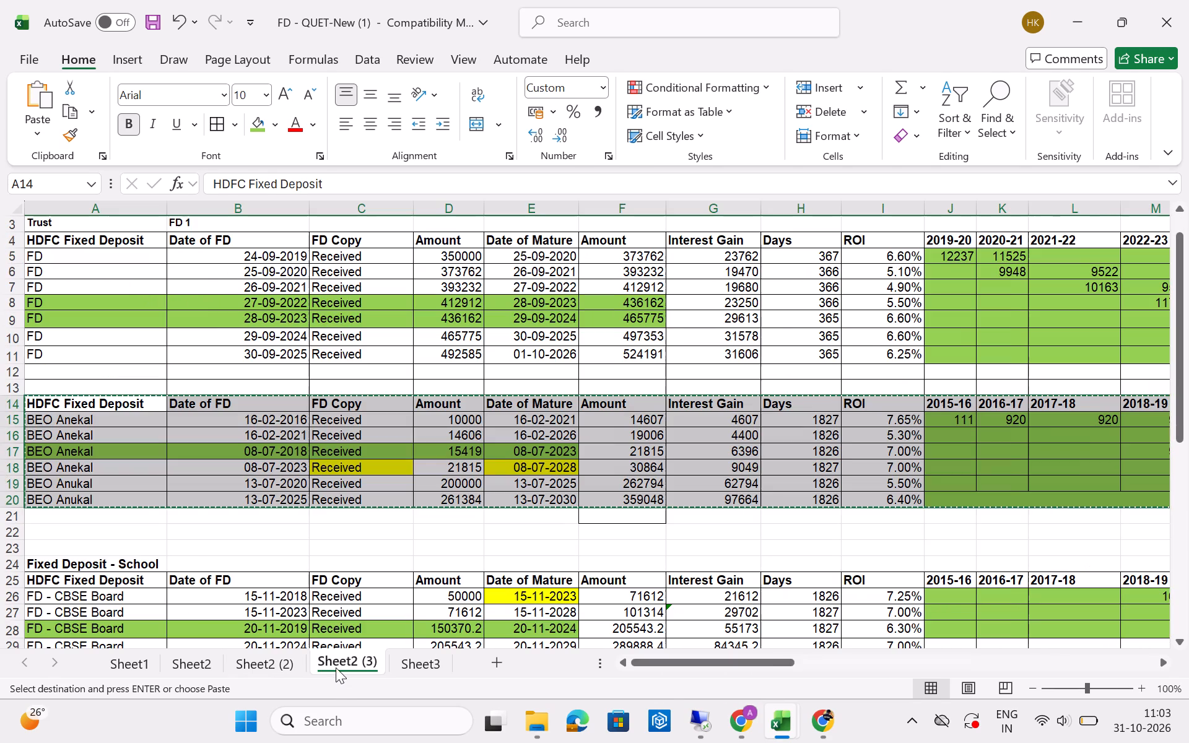
click(282, 664)
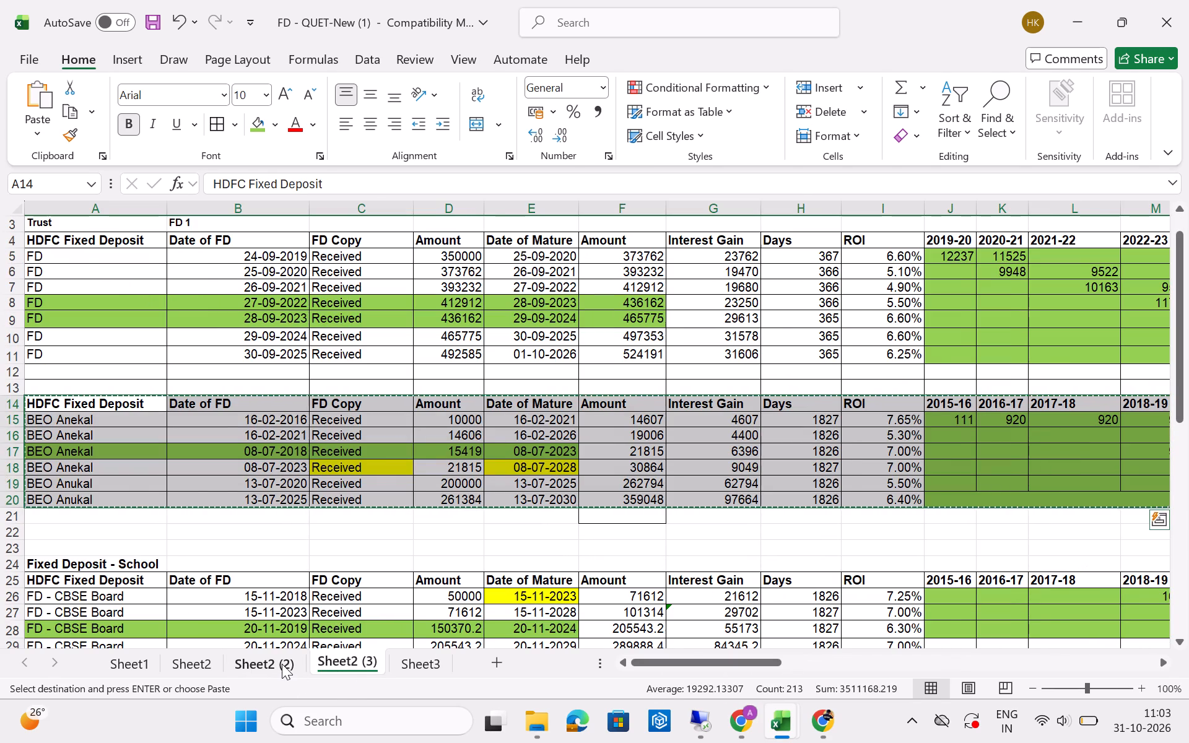
click(344, 669)
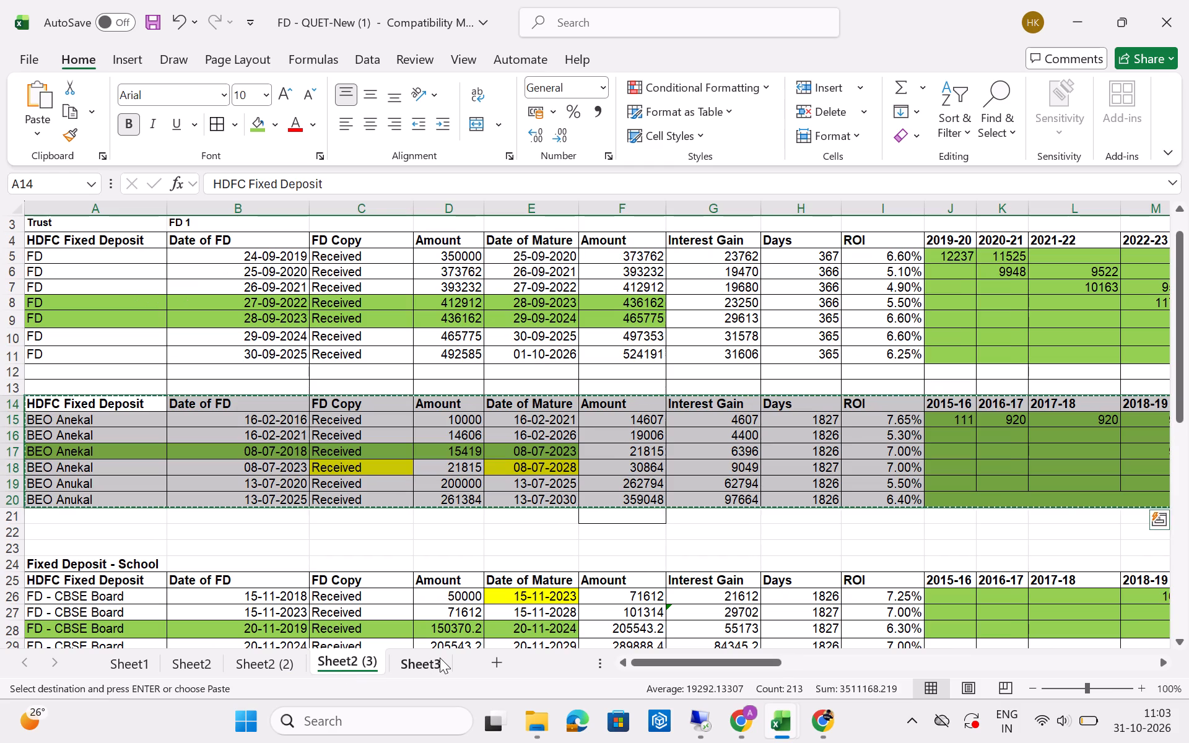
click(440, 658)
click(394, 667)
click(336, 655)
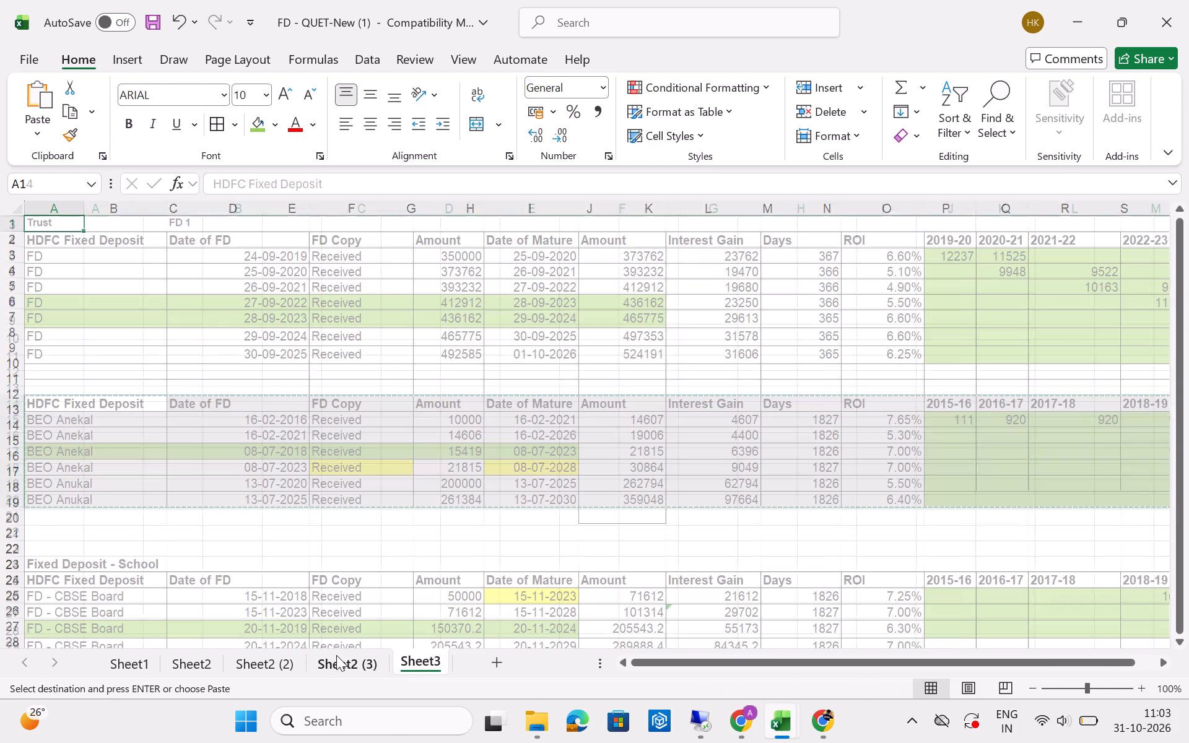
click(338, 656)
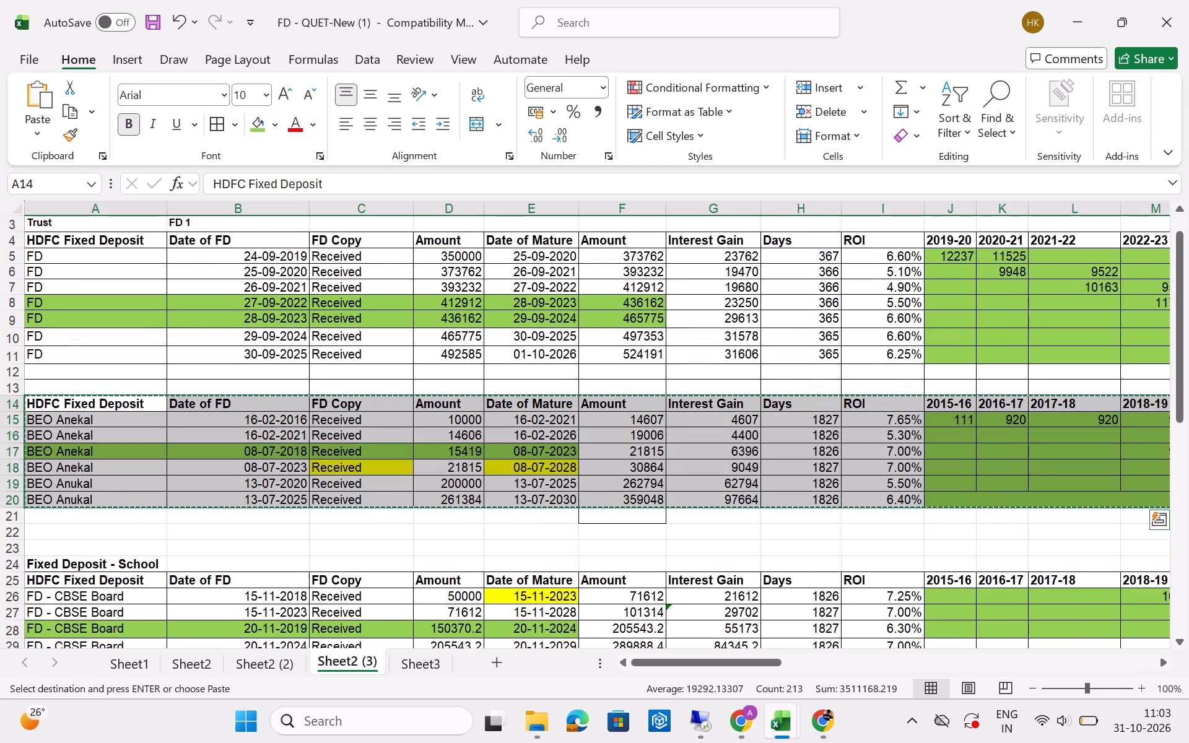
click(407, 669)
click(347, 667)
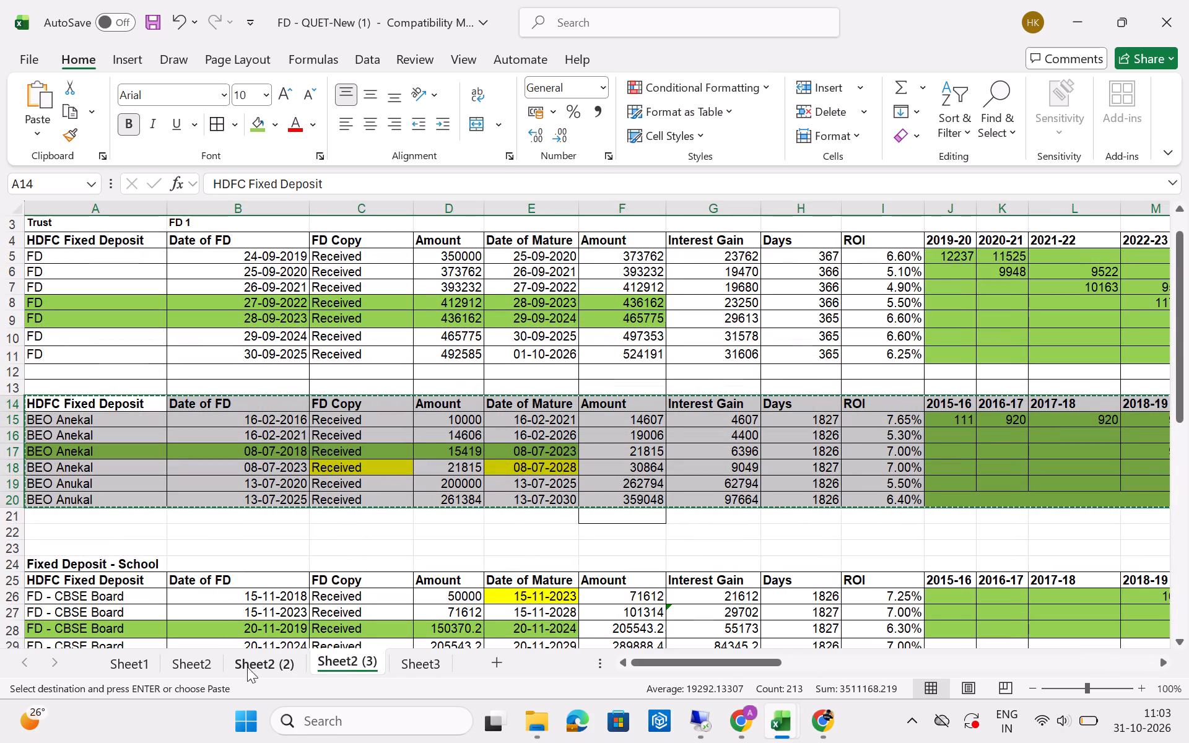
Hide the sheets Sheet1, Sheet2 and Sheet2 (2).
click(140, 664)
right_click(140, 664)
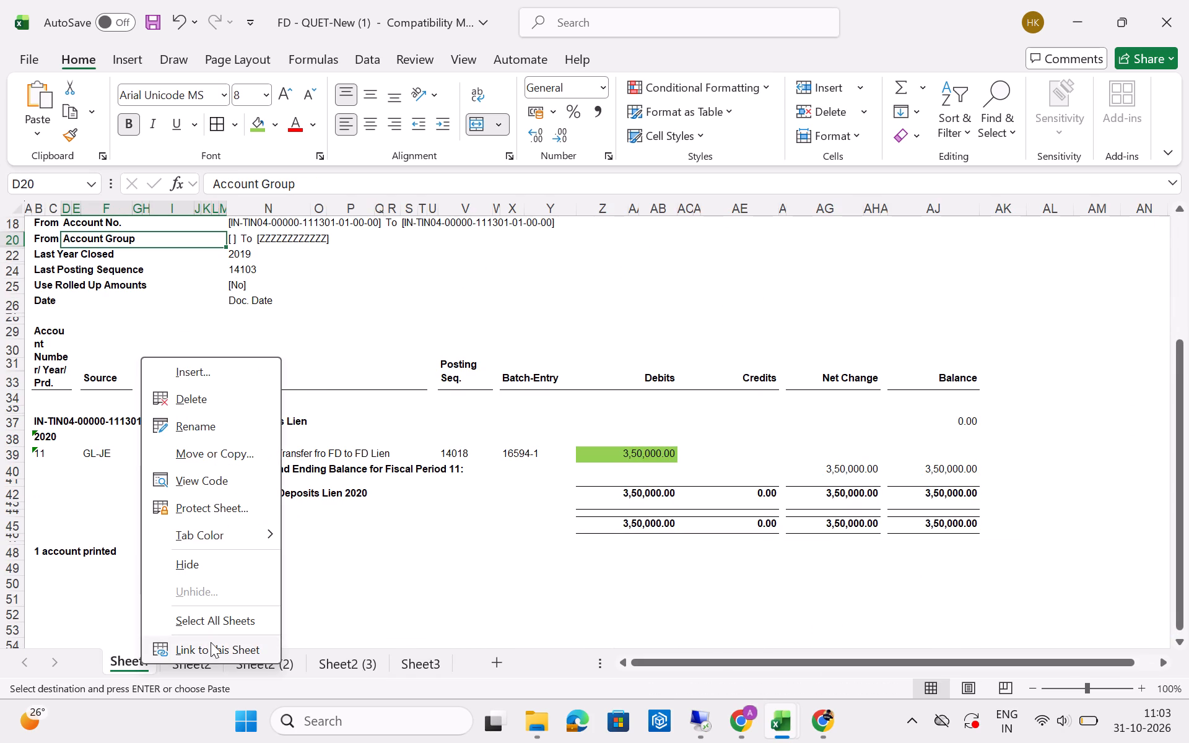
click(203, 560)
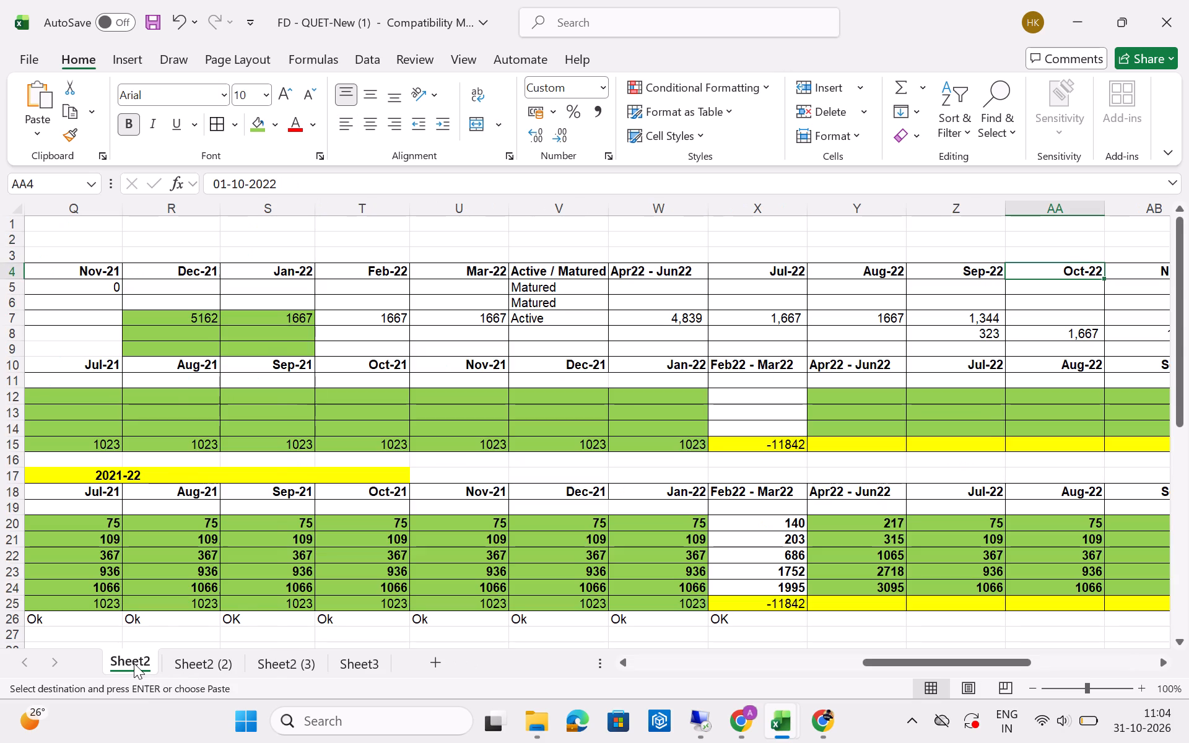
right_click(134, 663)
click(188, 565)
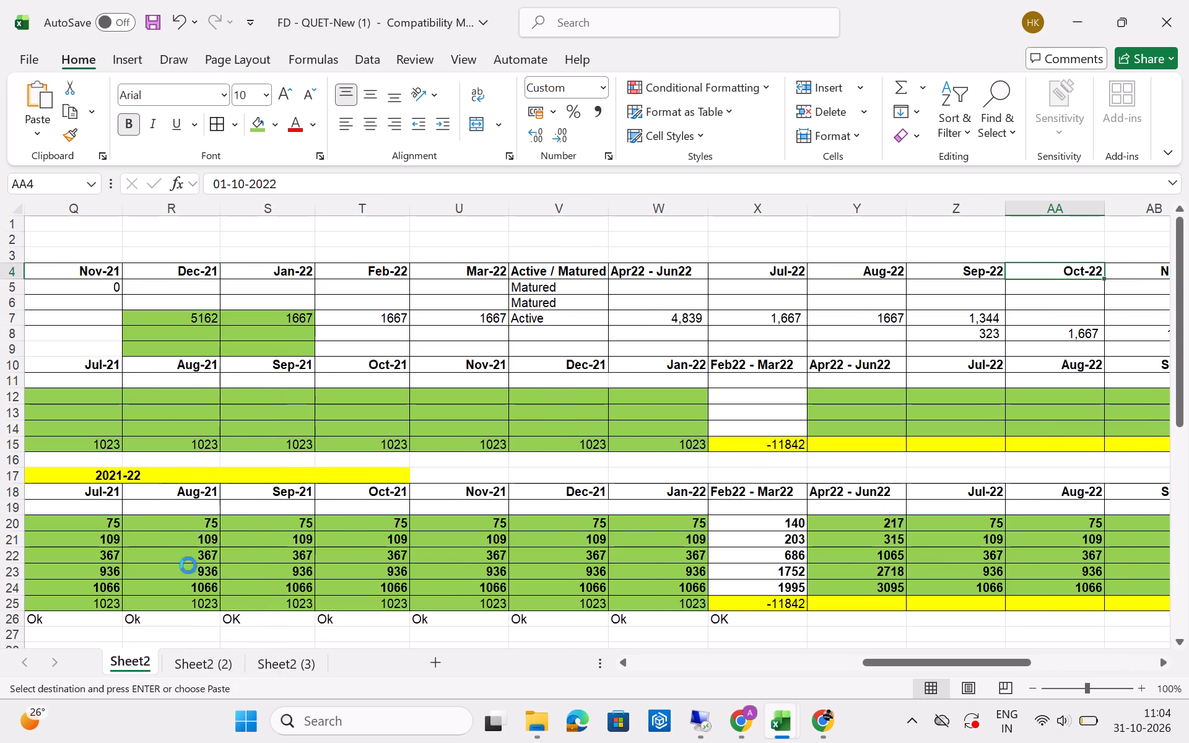
click(141, 664)
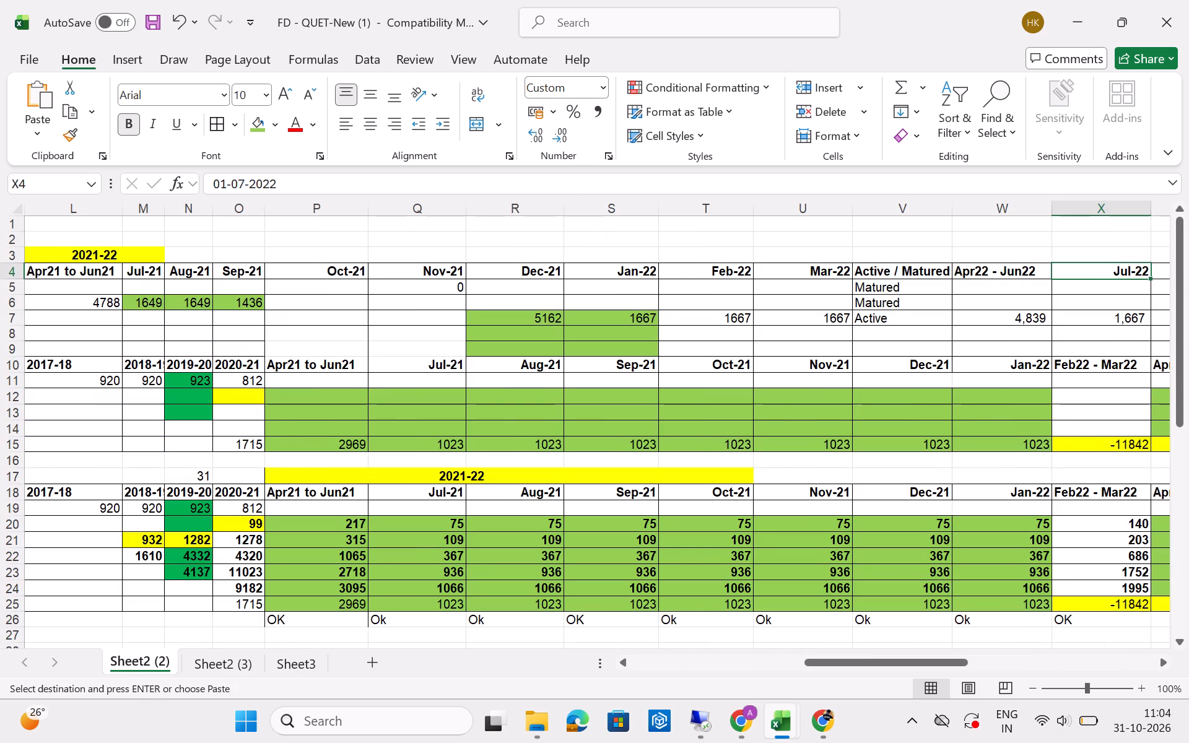
right_click(145, 656)
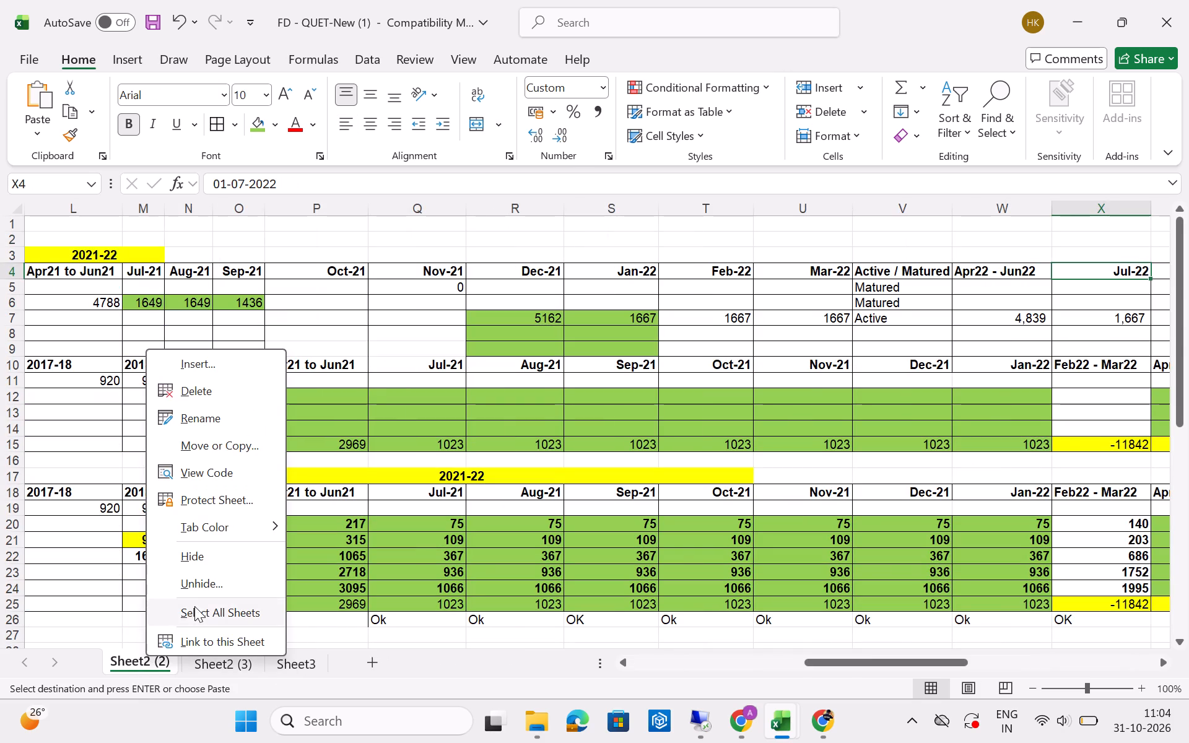
click(201, 558)
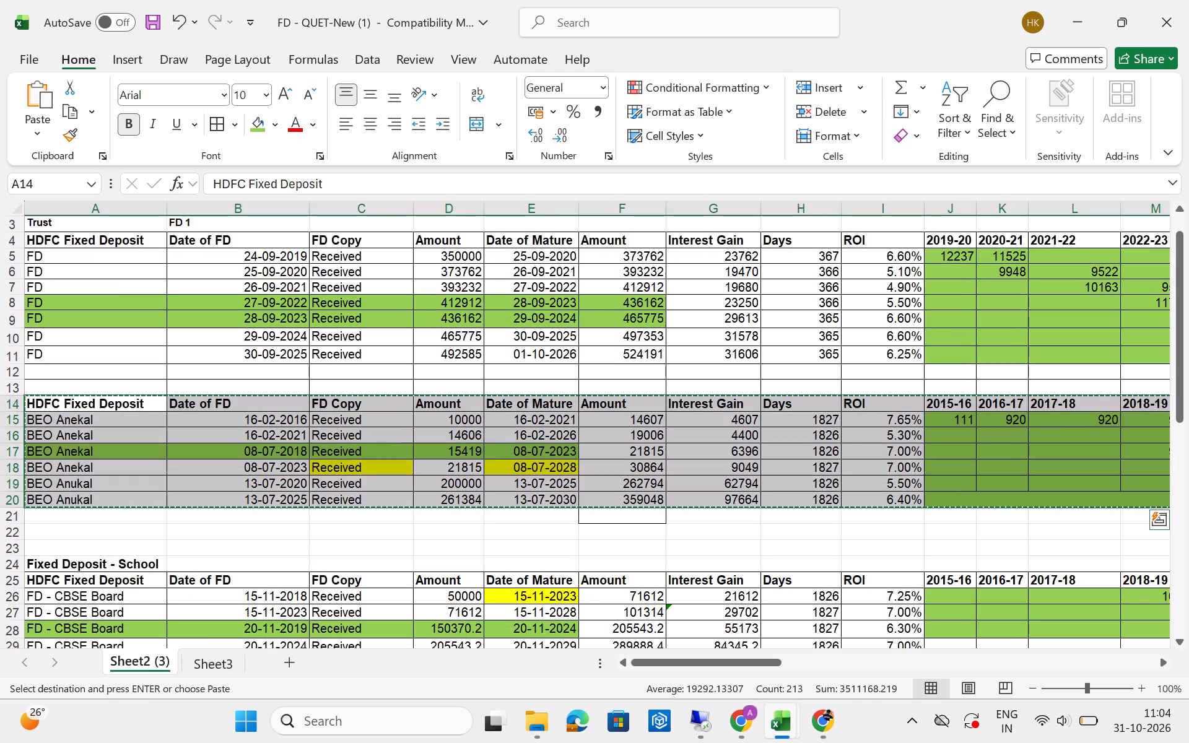
Check Sheet3 and return to Sheet2 (3).
click(213, 672)
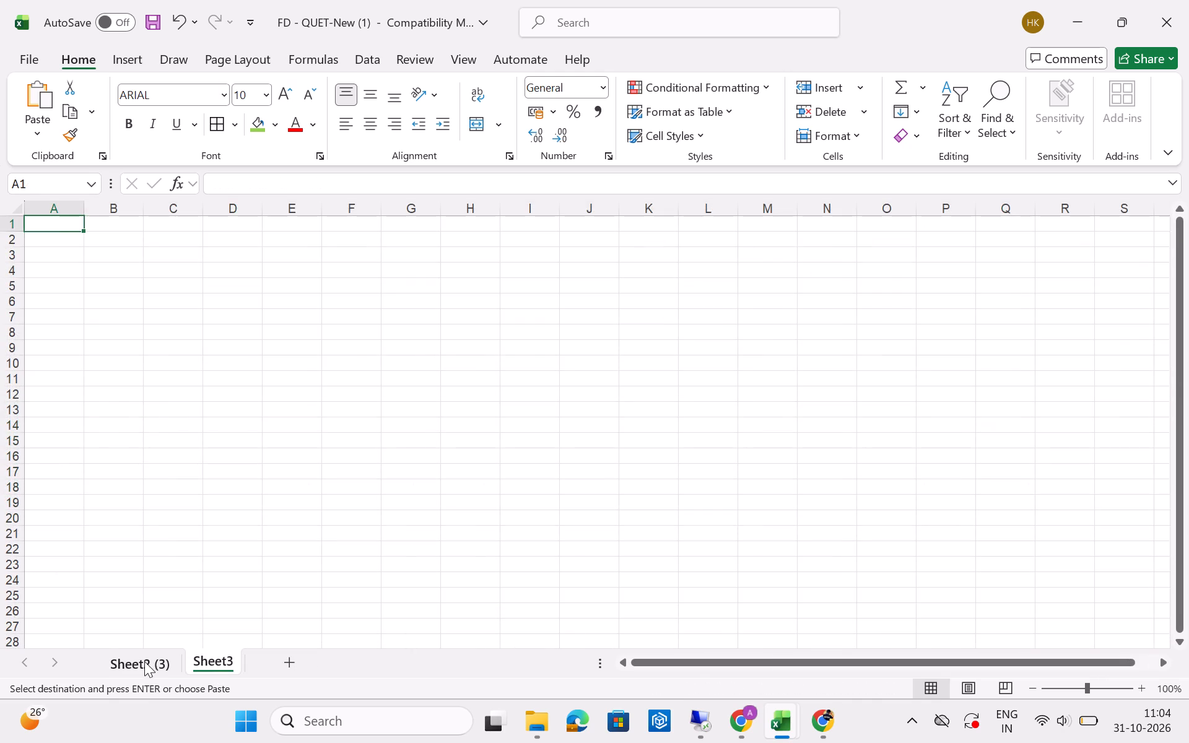
click(144, 661)
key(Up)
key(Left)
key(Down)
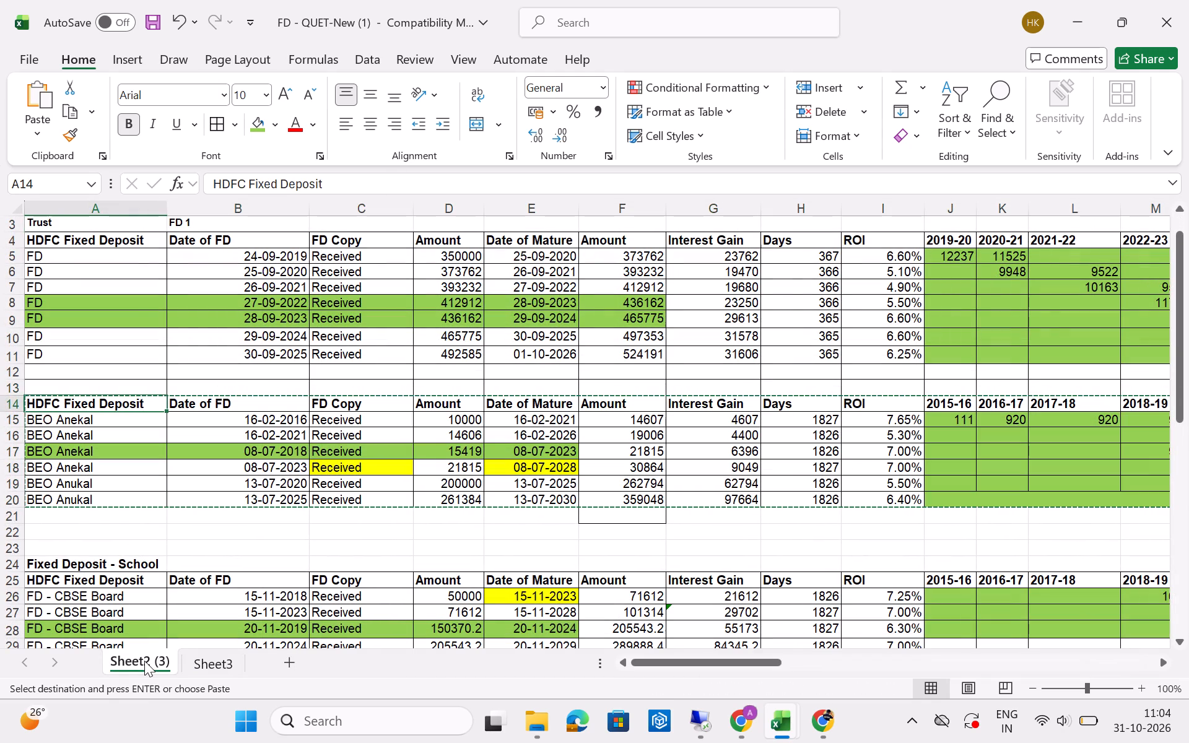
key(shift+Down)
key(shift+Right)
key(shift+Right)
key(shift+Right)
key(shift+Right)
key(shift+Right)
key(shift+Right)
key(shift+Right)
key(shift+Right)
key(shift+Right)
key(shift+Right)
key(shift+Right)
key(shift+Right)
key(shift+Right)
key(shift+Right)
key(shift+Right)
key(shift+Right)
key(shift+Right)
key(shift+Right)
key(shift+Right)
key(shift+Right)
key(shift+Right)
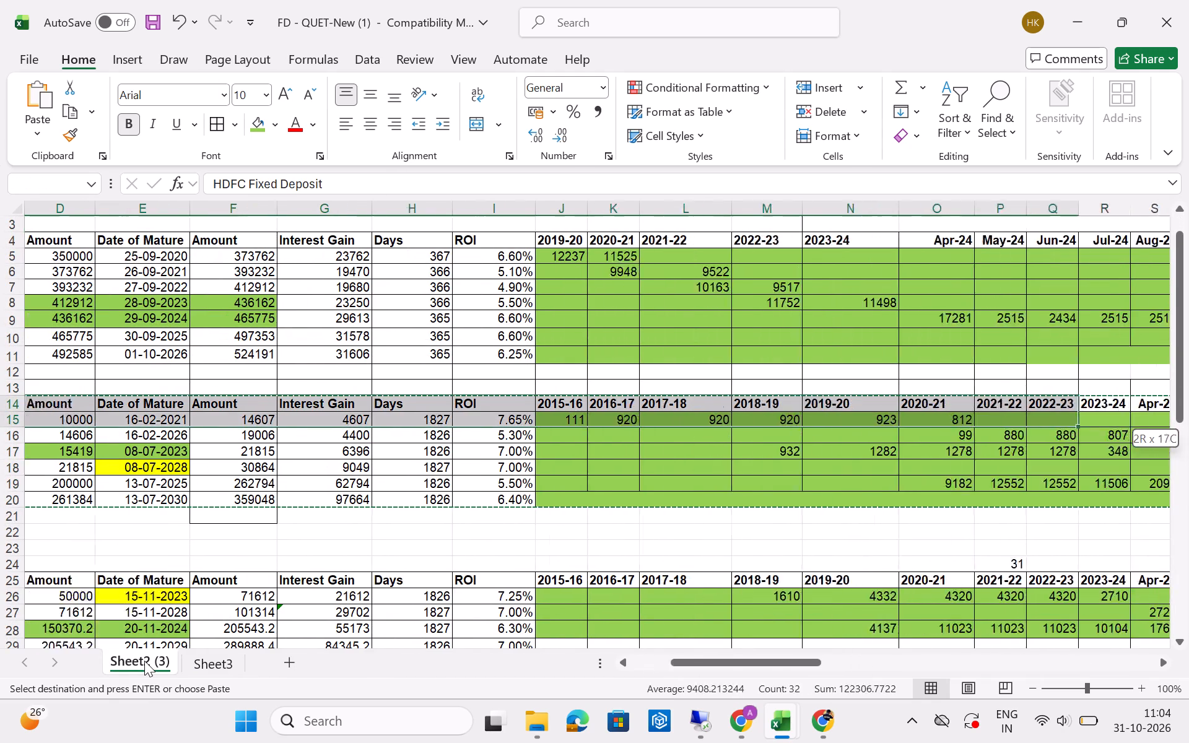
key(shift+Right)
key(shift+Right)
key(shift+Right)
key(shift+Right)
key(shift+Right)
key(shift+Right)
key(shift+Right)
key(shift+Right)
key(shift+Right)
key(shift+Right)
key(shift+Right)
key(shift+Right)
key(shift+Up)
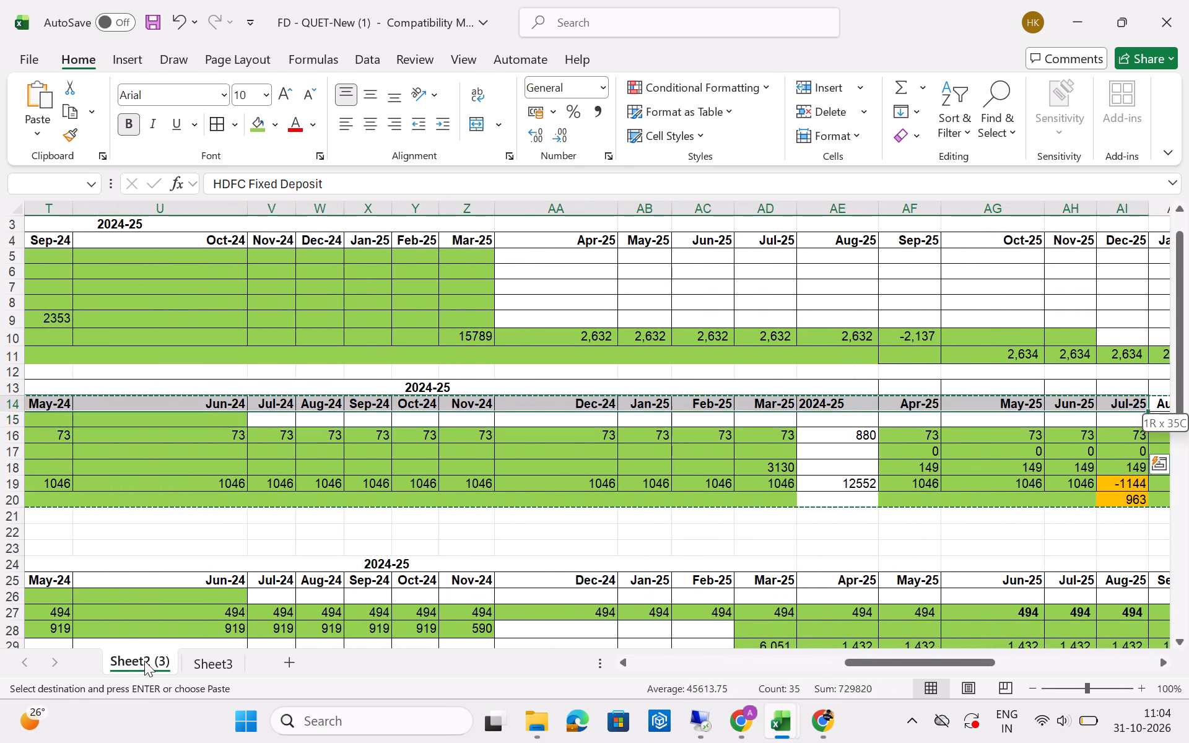
Cut the BEO fixed deposit block on Sheet2 (3), from the blank row 13 through row 20, columns A to AX (Oct-26).
key(Up)
key(Up)
key(Down)
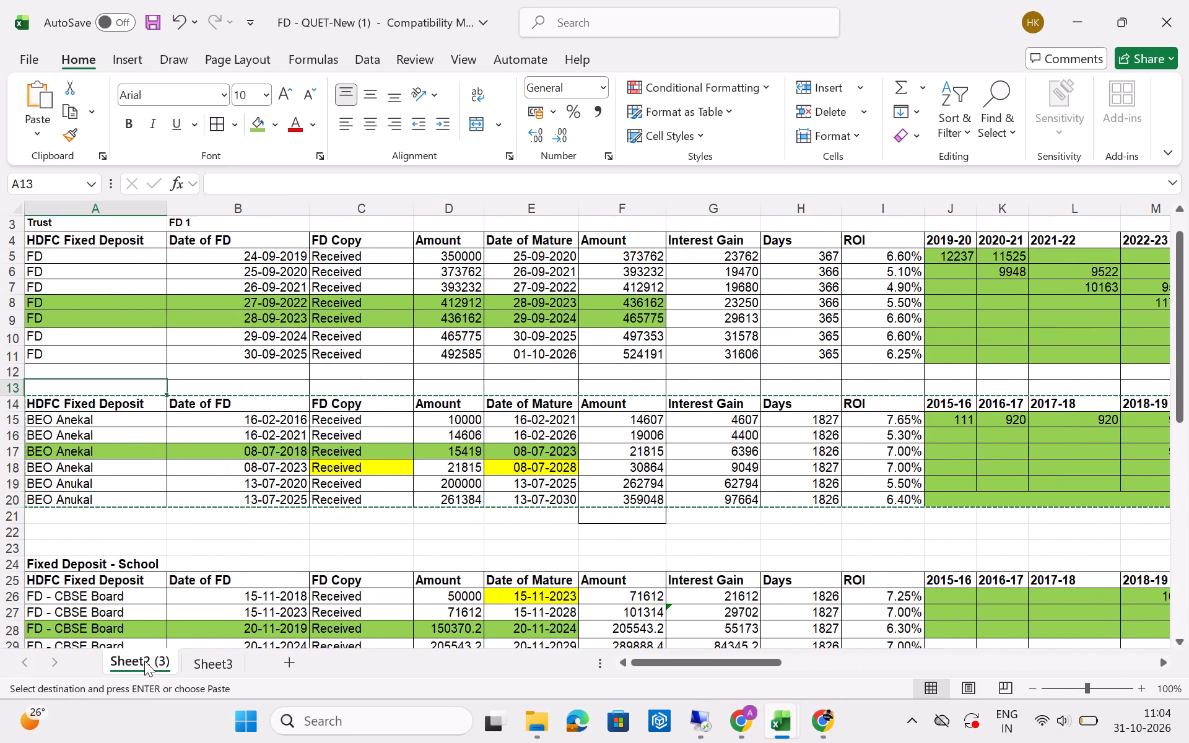
key(shift+Down)
key(Up)
key(Down)
key(shift+Right)
key(shift+Right)
key(shift+Right)
key(shift+Right)
key(shift+Right)
key(shift+Right)
key(shift+Right)
key(shift+Right)
key(shift+Right)
key(shift+Right)
key(shift+Right)
key(shift+Right)
key(shift+Right)
key(shift+Right)
key(shift+Right)
key(shift+Right)
key(shift+Right)
key(shift+Right)
key(shift+Right)
key(shift+Right)
key(shift+Right)
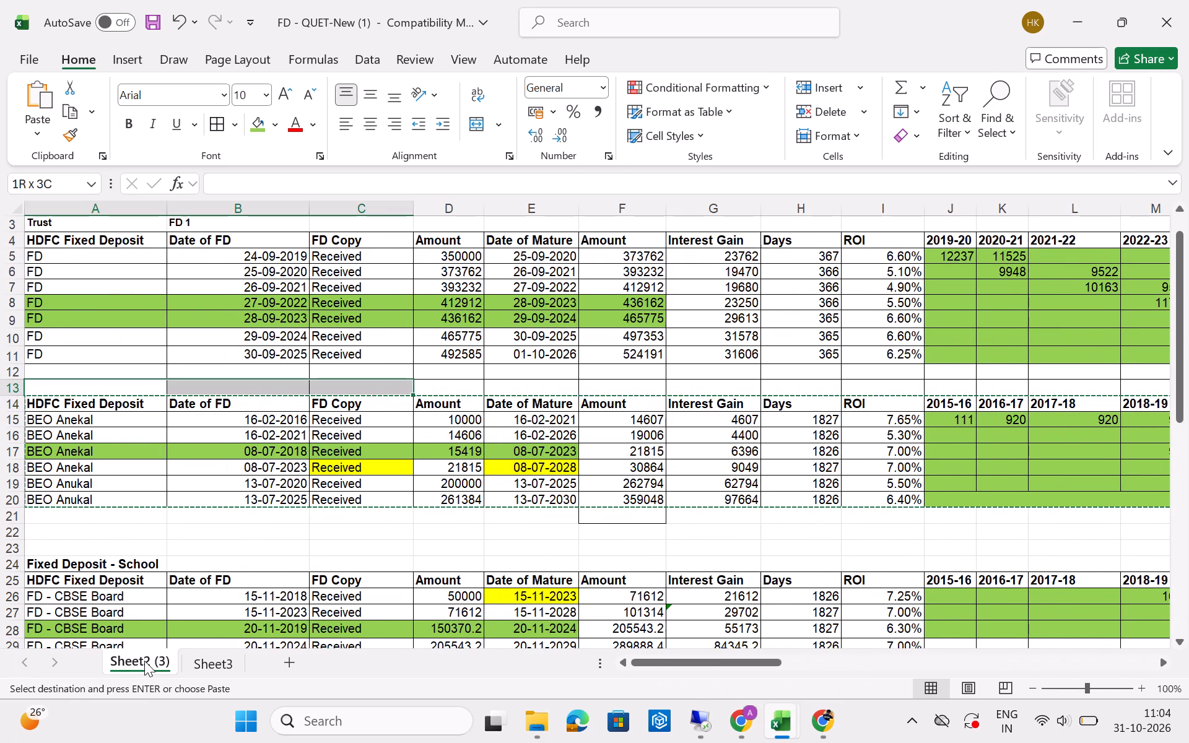
key(shift+Right)
key(shift+Right)
key(shift+Right)
key(shift+Right)
key(shift+Right)
key(shift+Right)
key(shift+Right)
key(shift+Right)
key(shift+Right)
key(shift+Right)
key(shift+Right)
key(shift+Right)
key(shift+Right)
key(shift+Right)
key(shift+Right)
key(shift+Right)
key(shift+Right)
key(shift+Right)
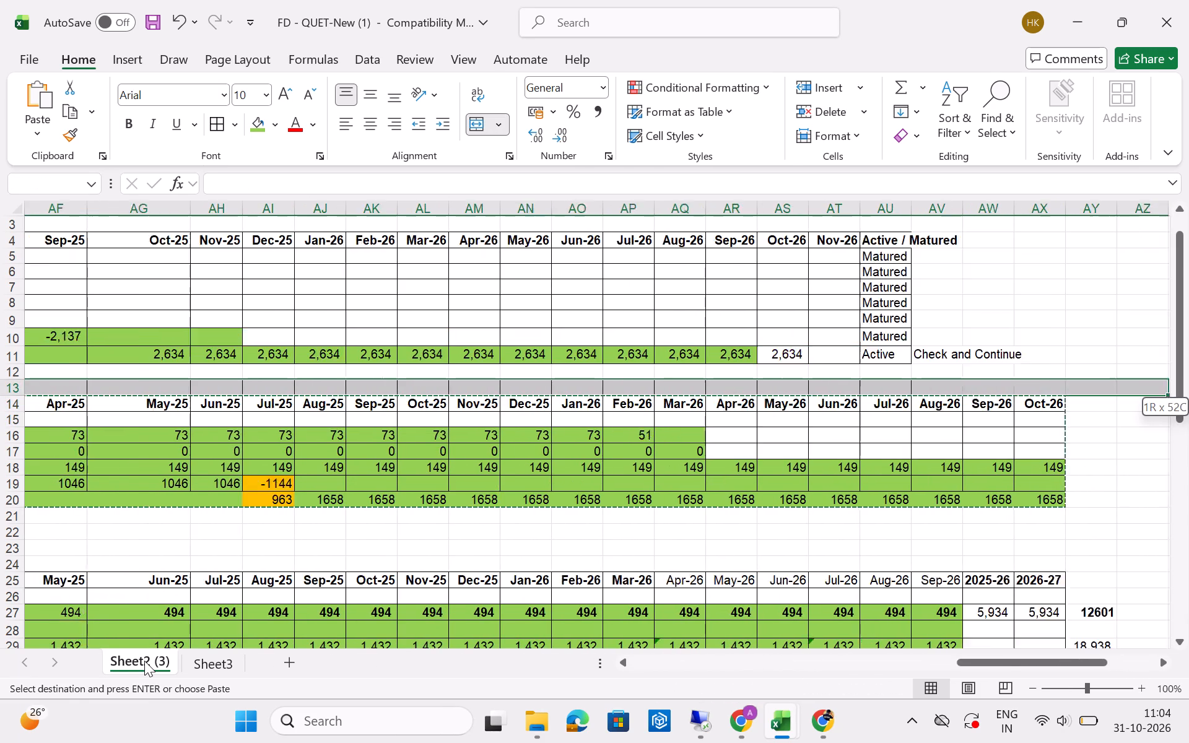
key(shift+Left)
key(shift+Left)
key(shift+Left)
key(shift+Left)
key(shift+Left)
key(shift+Left)
key(shift+Left)
key(shift+Left)
key(shift+Left)
key(shift+Left)
key(shift+Left)
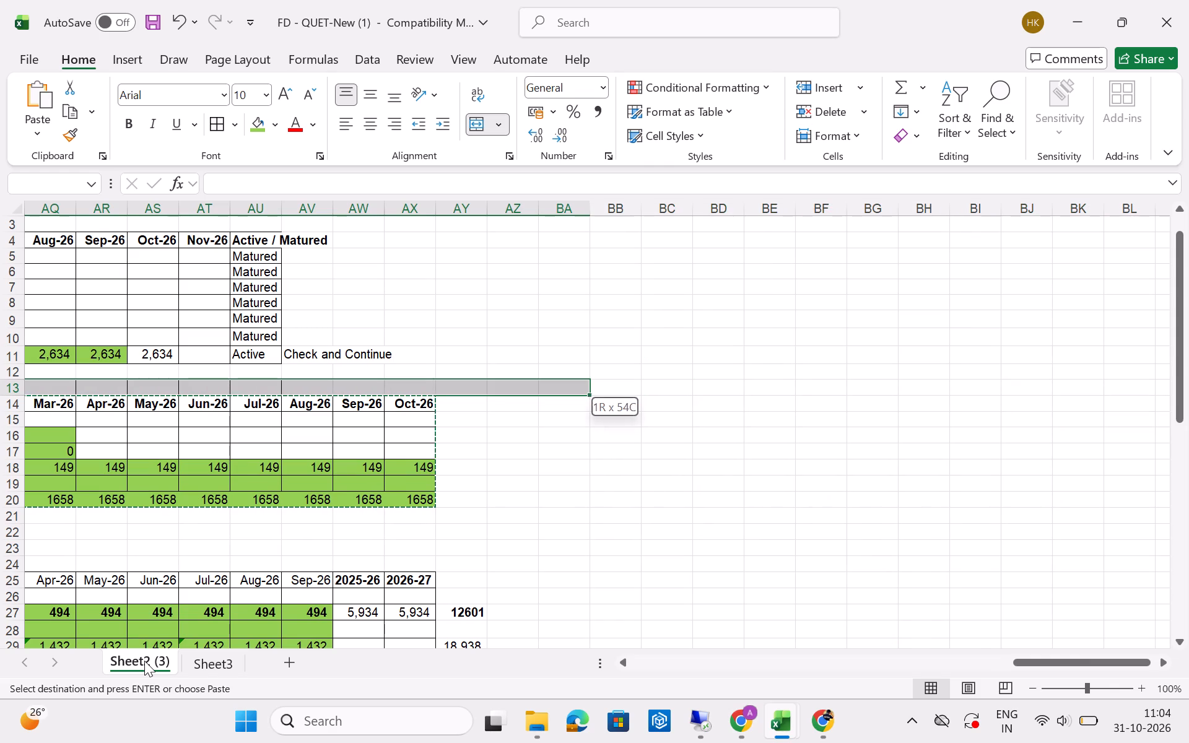
key(shift+Left)
key(shift+Left)
key(shift+Left)
key(shift+Down)
key(shift+Down)
key(shift+Down)
key(shift+Down)
key(shift+Down)
key(shift+Down)
key(shift+Down)
key(shift+Down)
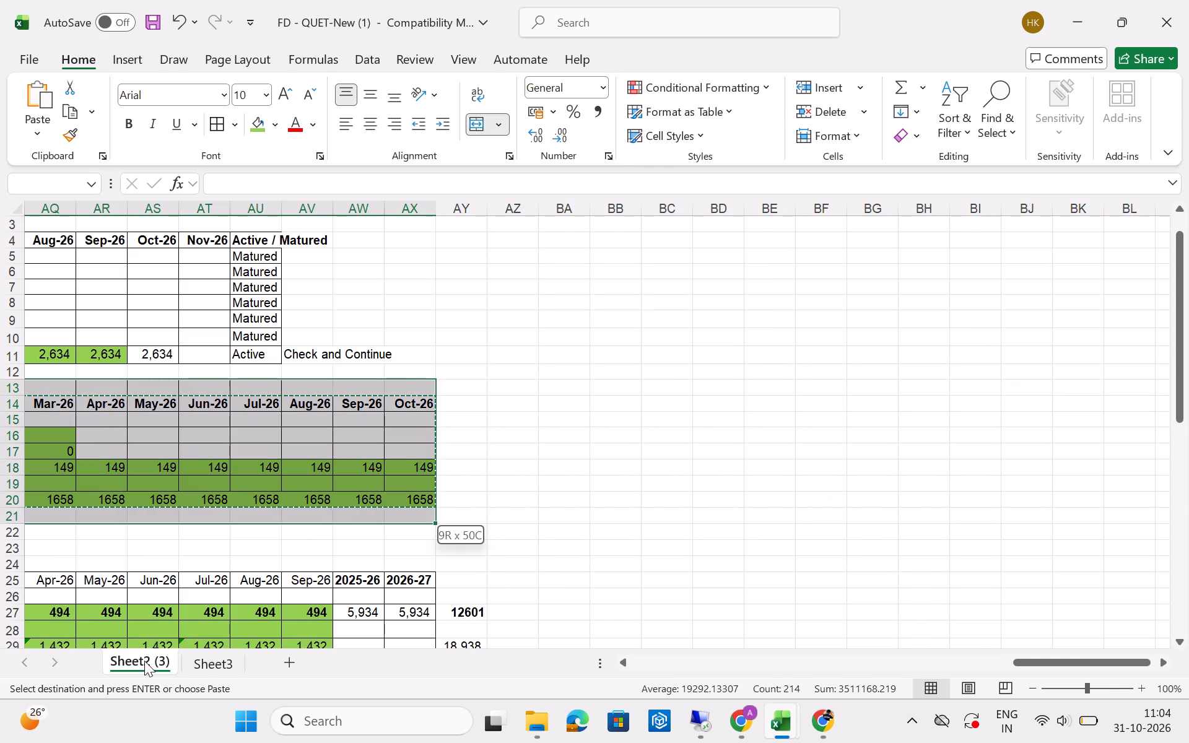
key(shift+Up)
key(ctrl+x)
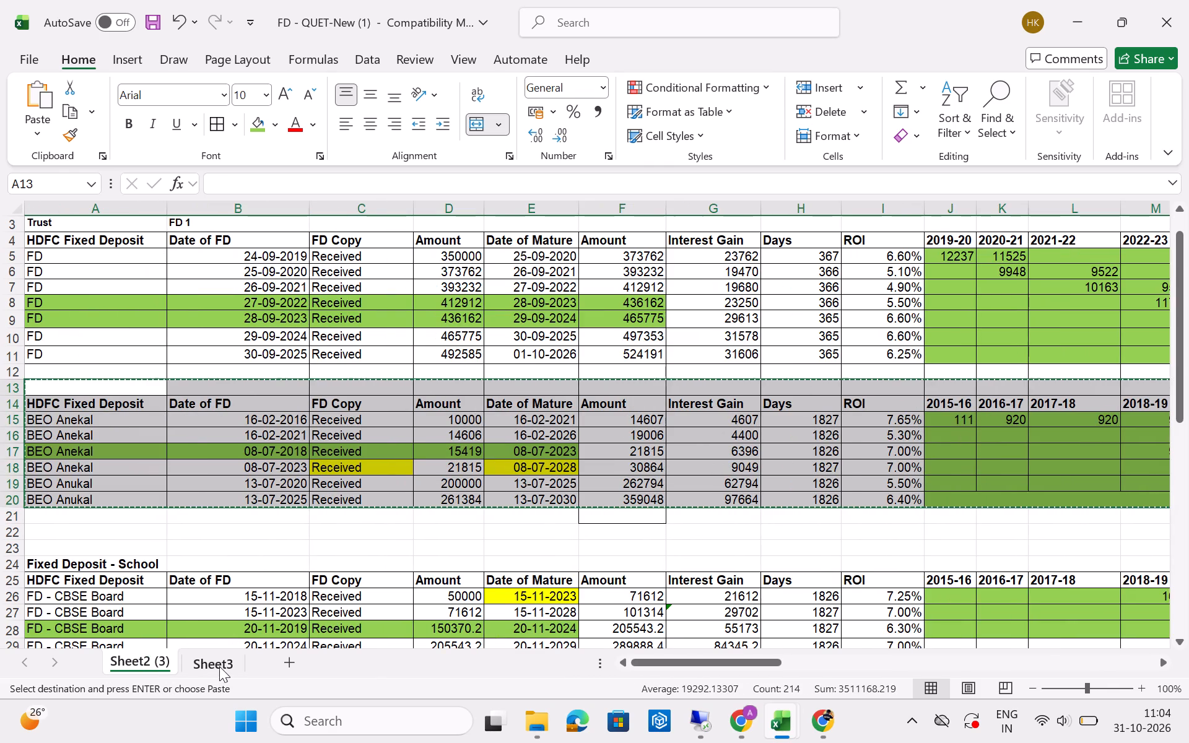
Paste the cut BEO block into Sheet3 starting at cell A3.
click(219, 666)
key(Down)
key(Down)
key(ctrl+v)
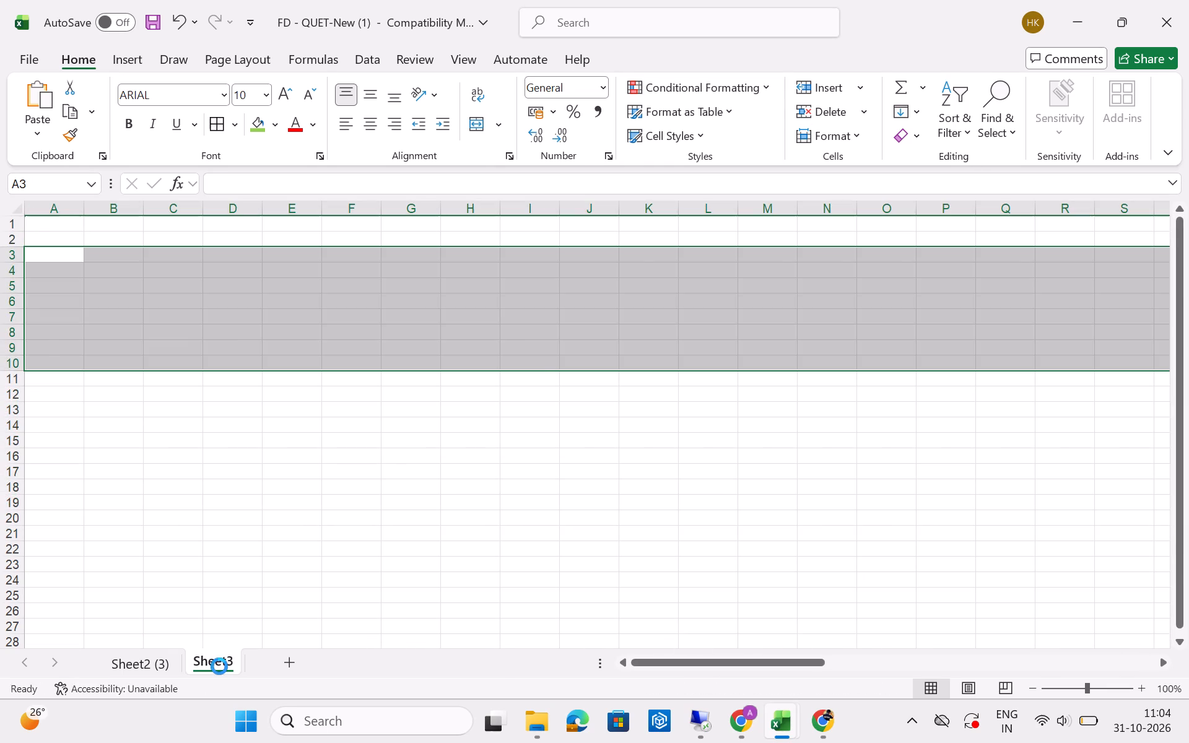
key(Left)
key(Right)
key(Down)
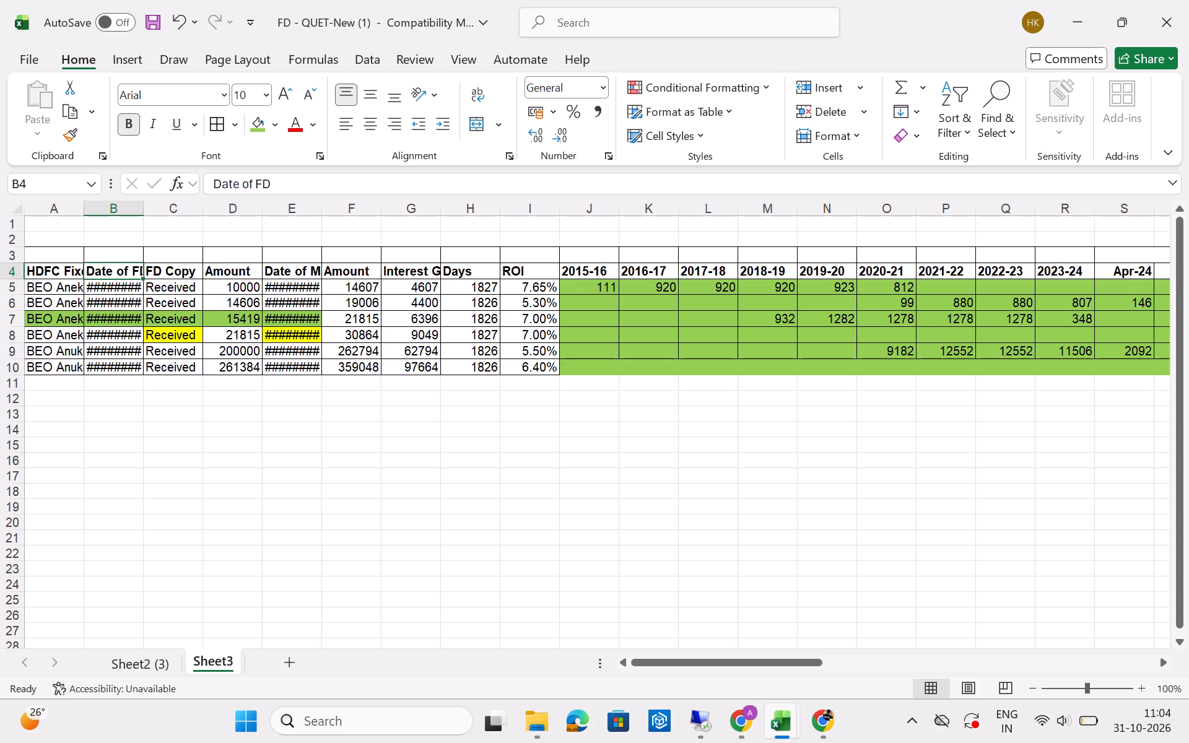
Widen the Date of FD and Date of Mature columns on Sheet3 to fit their full dates, and save the workbook.
drag(149, 204, 194, 208)
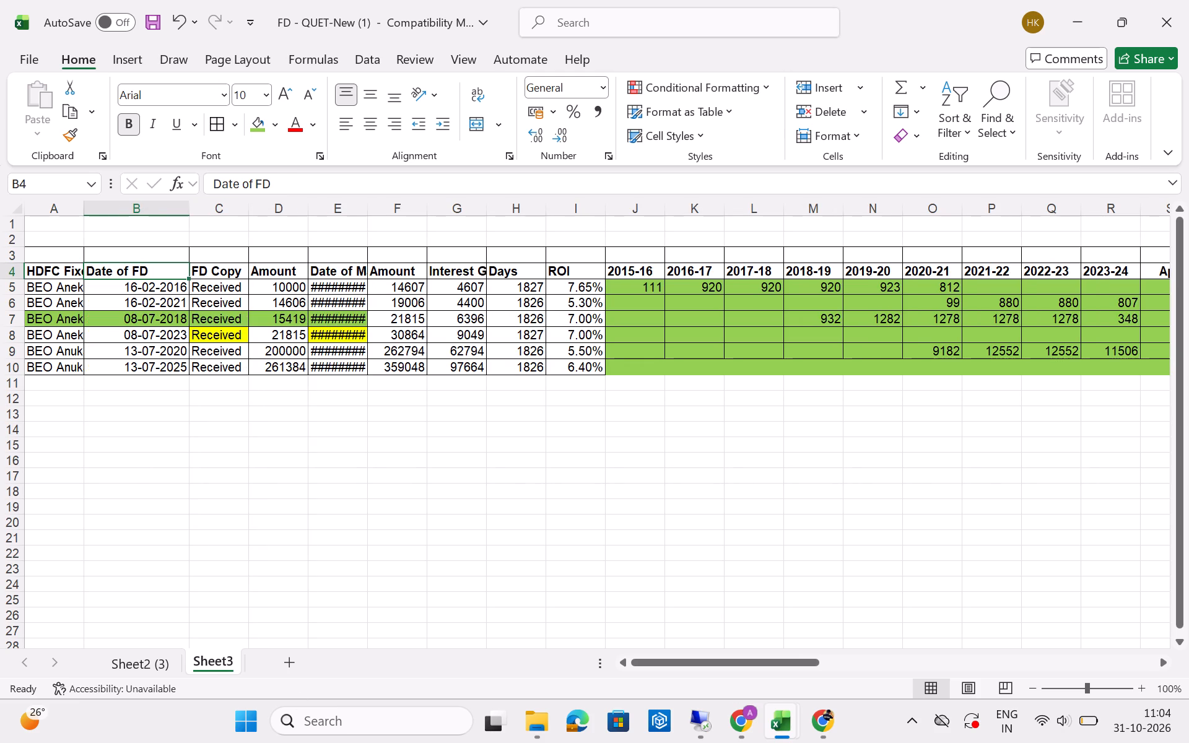
drag(365, 203, 399, 199)
click(379, 401)
key(ctrl+s)
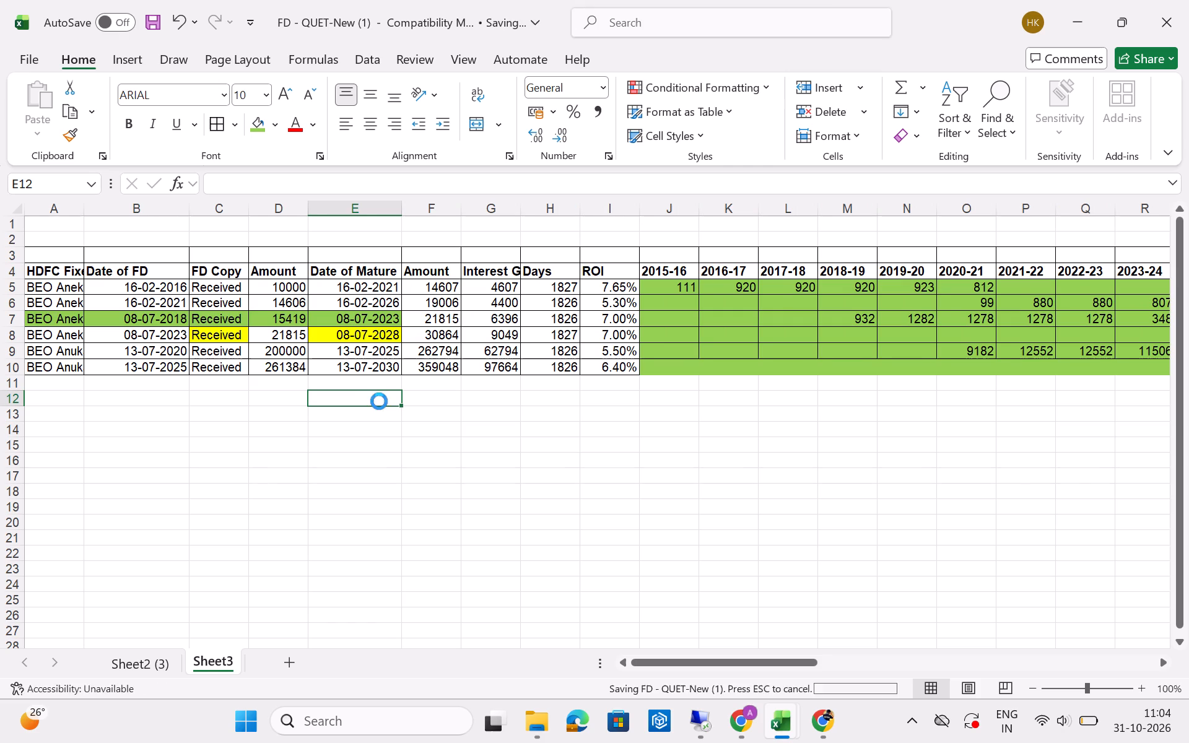